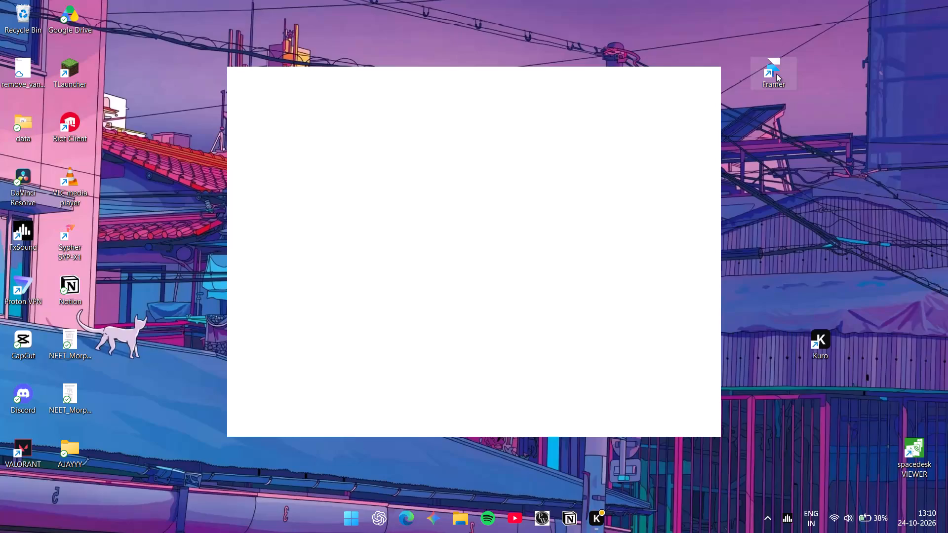
# Launch Framer from its desktop shortcut.
pyautogui.tripleClick(776, 74)
pyautogui.tripleClick(776, 74)
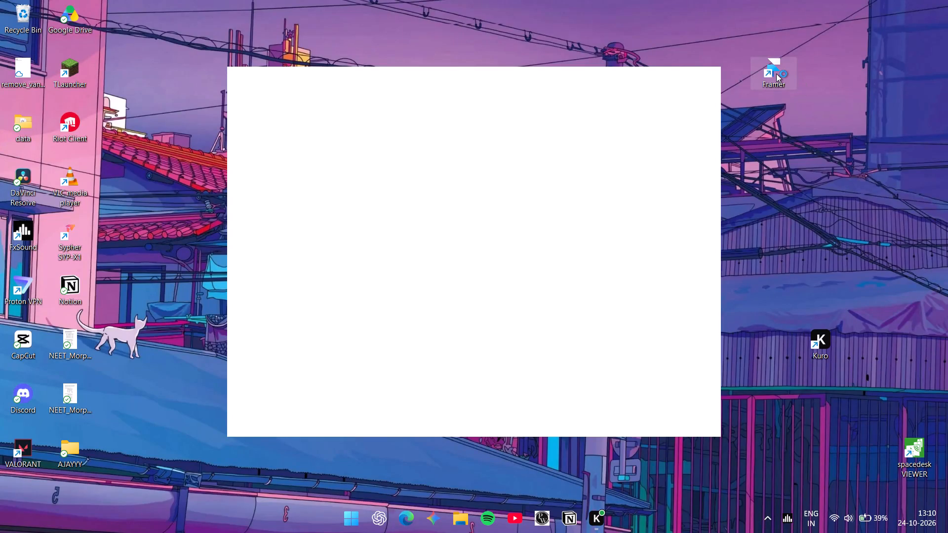
pyautogui.rightClick(776, 74)
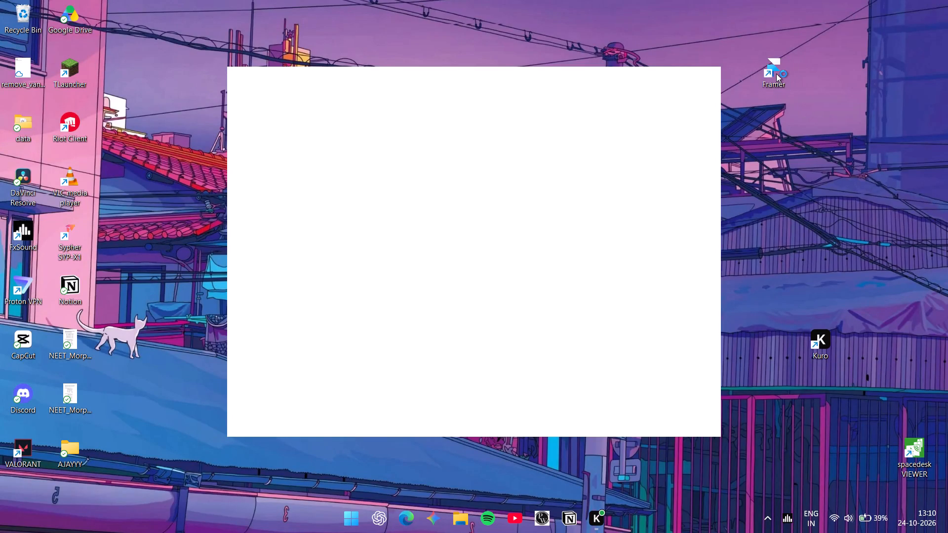
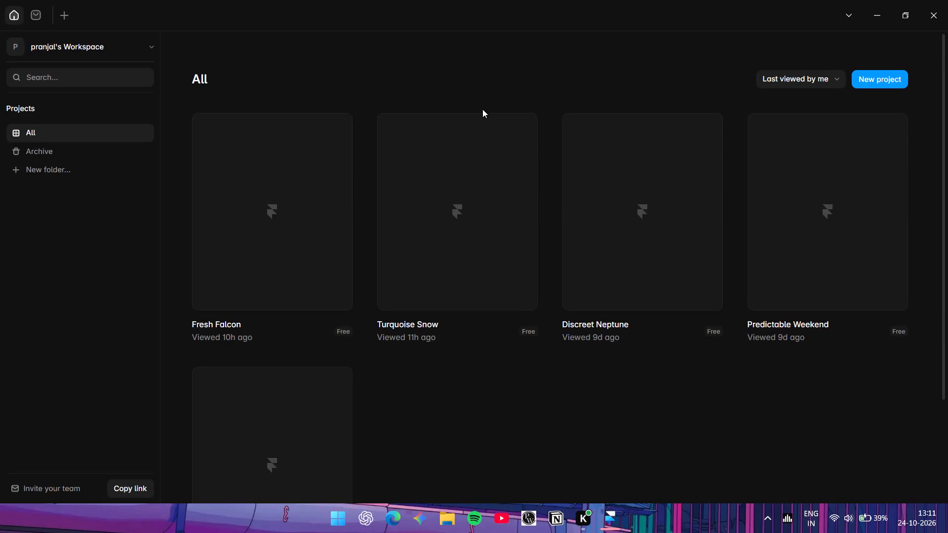
# Open the Fresh Falcon project.
pyautogui.click(288, 237)
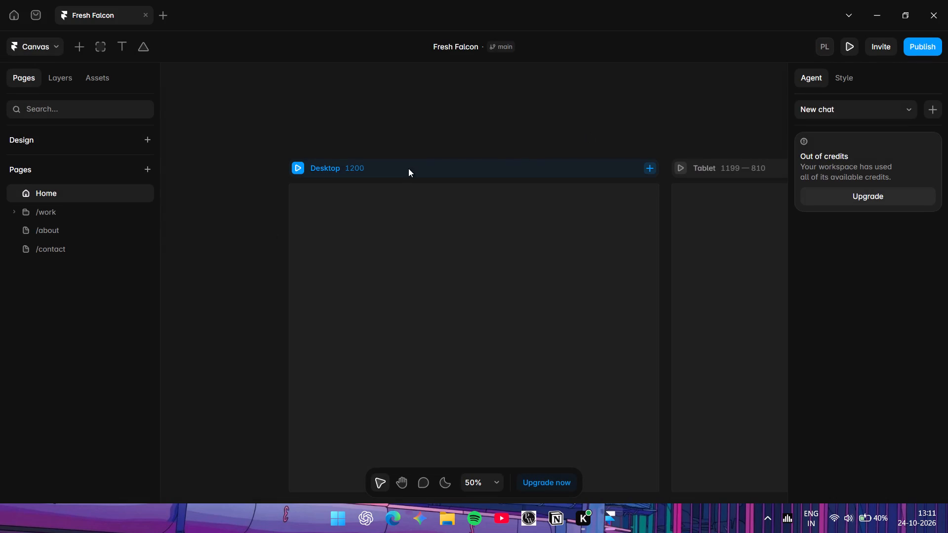
# Examine the Home page layout across the Desktop, Tablet and phone breakpoints.
pyautogui.rightClick(483, 318)
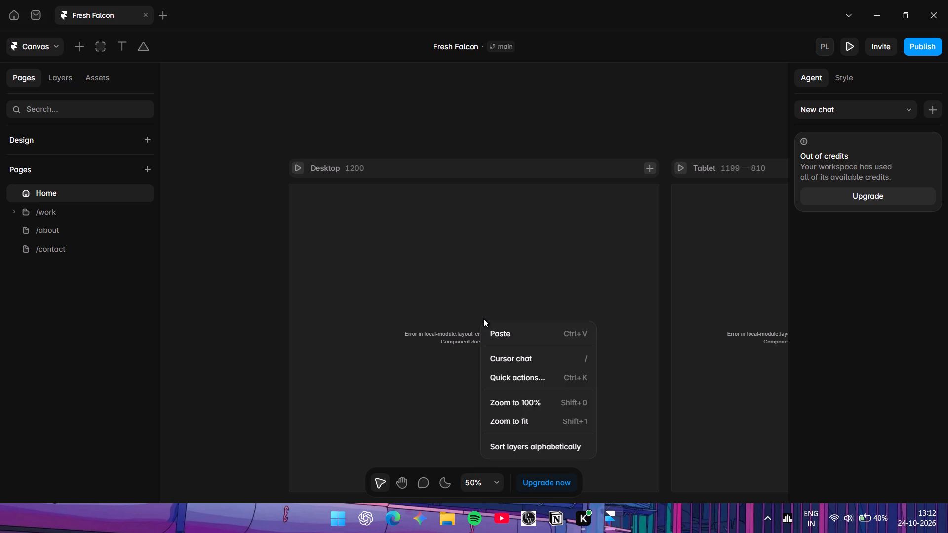
pyautogui.hscroll(-1, 456, 285)
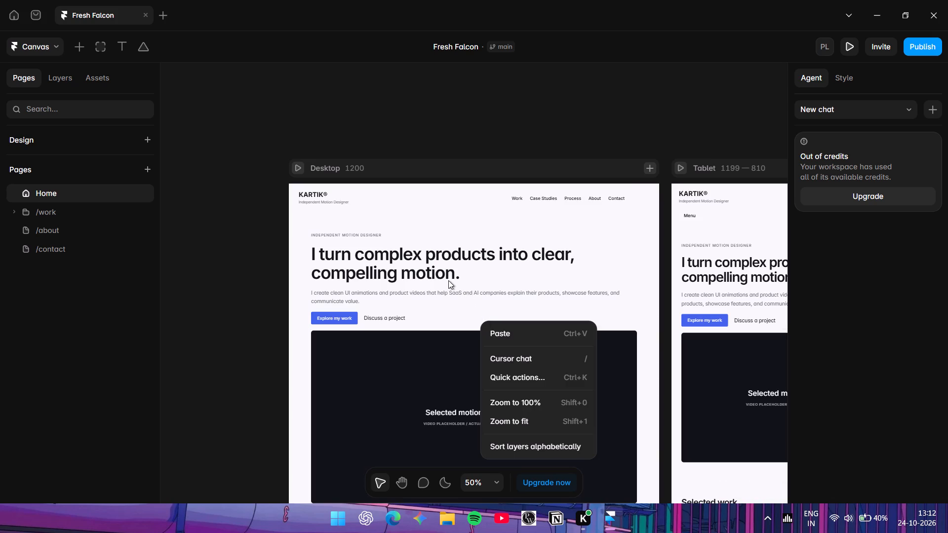
pyautogui.hscroll(-1, 448, 280)
pyautogui.click(445, 137)
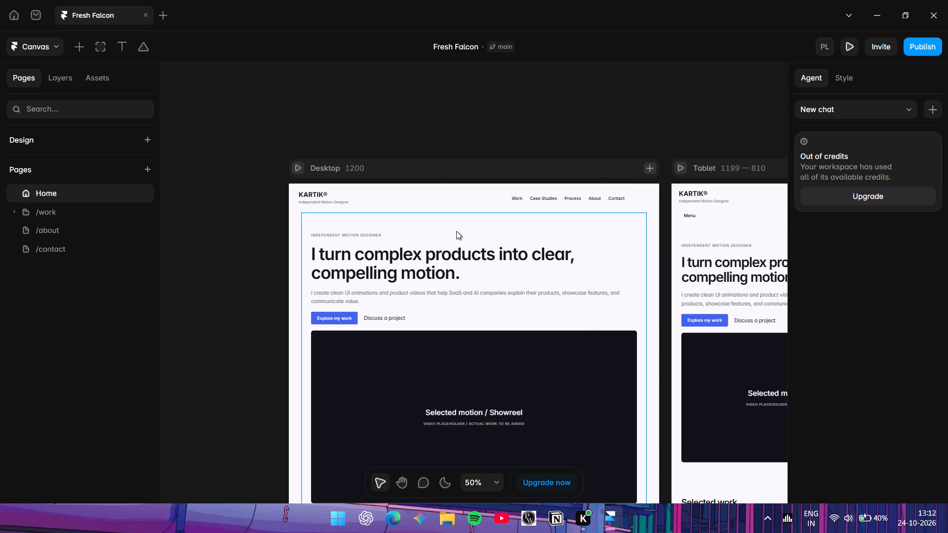
pyautogui.hscroll(-1, 455, 229)
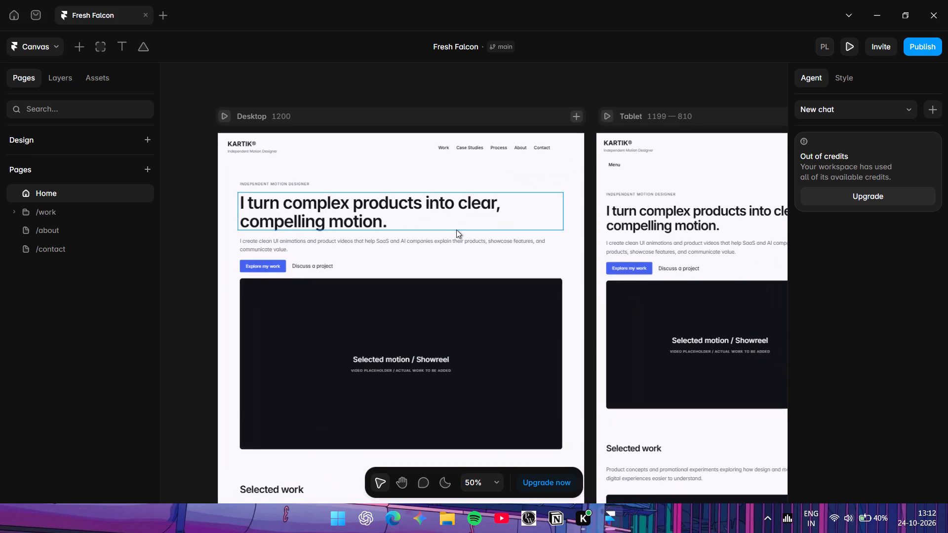
pyautogui.scroll(-1, 456, 229)
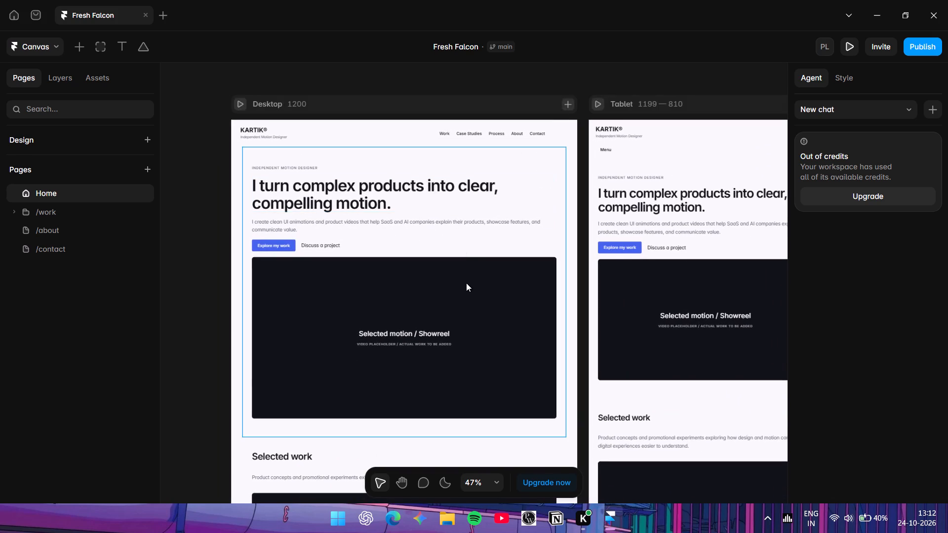
pyautogui.scroll(-1, 466, 283)
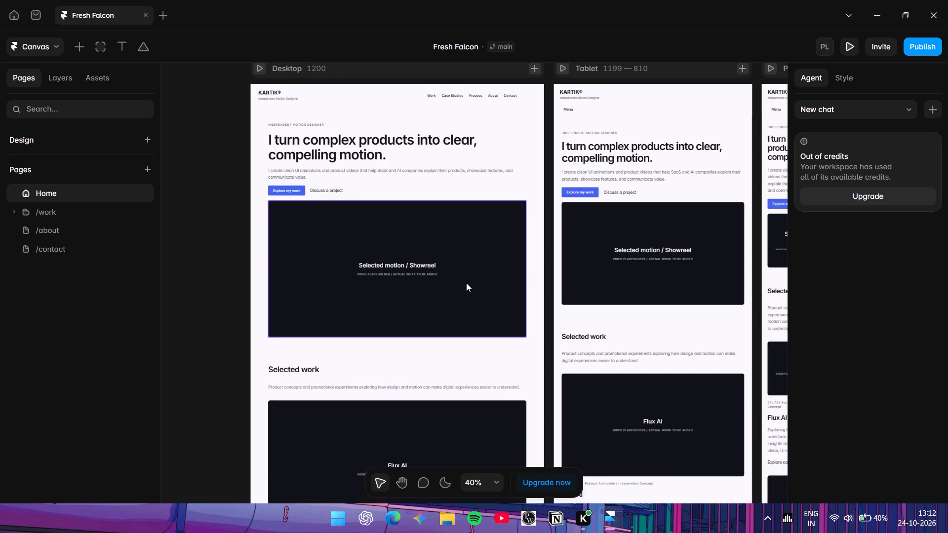
pyautogui.hscroll(-1, 466, 283)
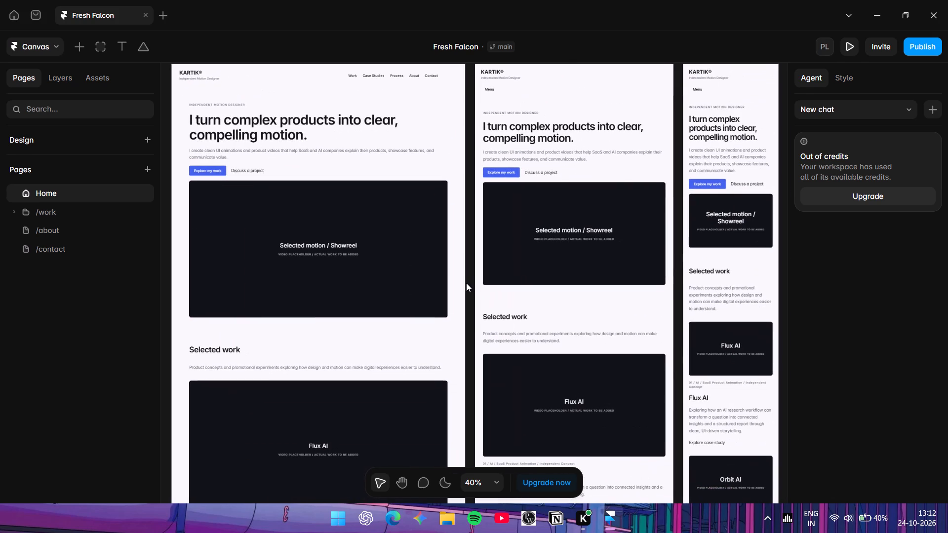
pyautogui.hscroll(-1, 466, 283)
pyautogui.hscroll(2, 466, 283)
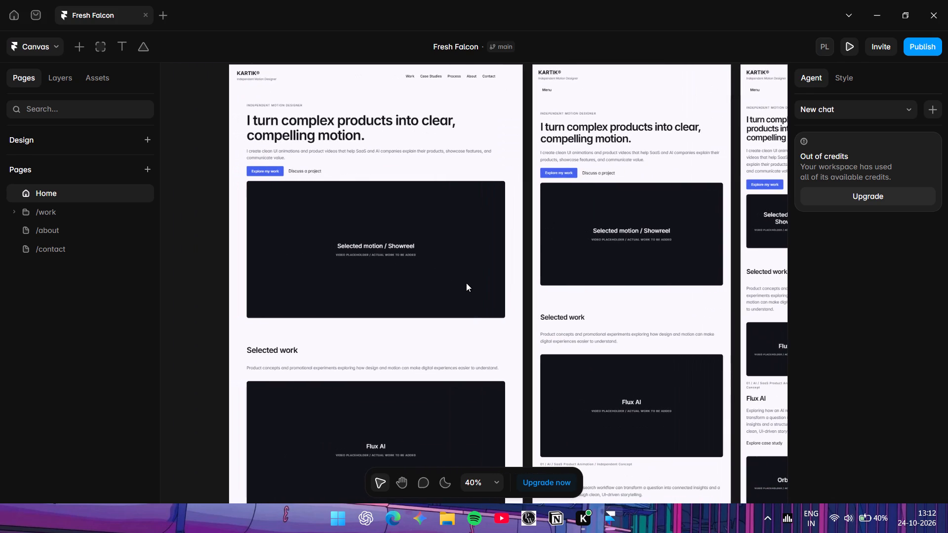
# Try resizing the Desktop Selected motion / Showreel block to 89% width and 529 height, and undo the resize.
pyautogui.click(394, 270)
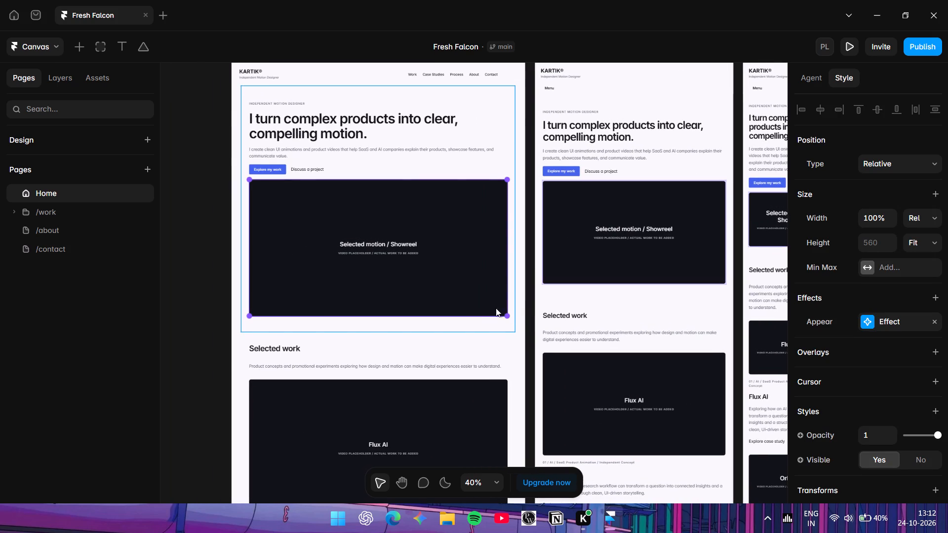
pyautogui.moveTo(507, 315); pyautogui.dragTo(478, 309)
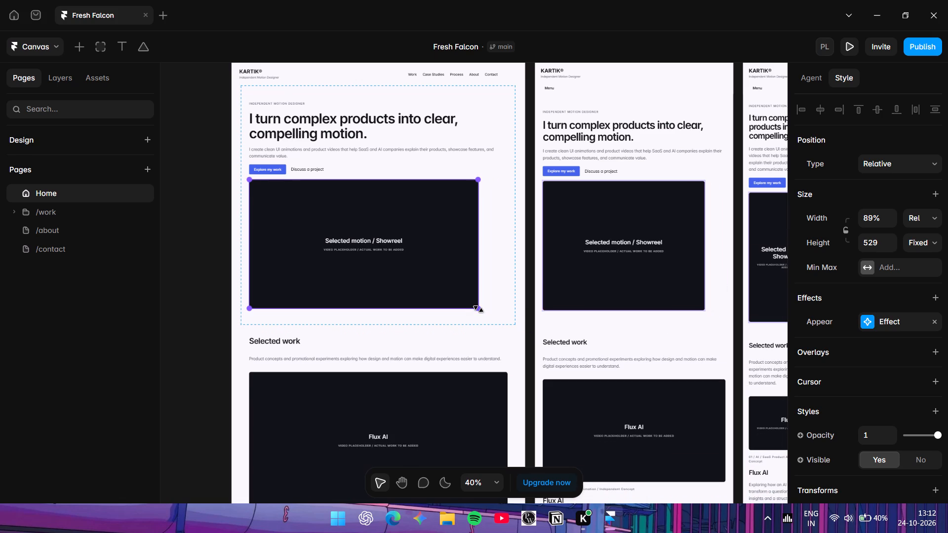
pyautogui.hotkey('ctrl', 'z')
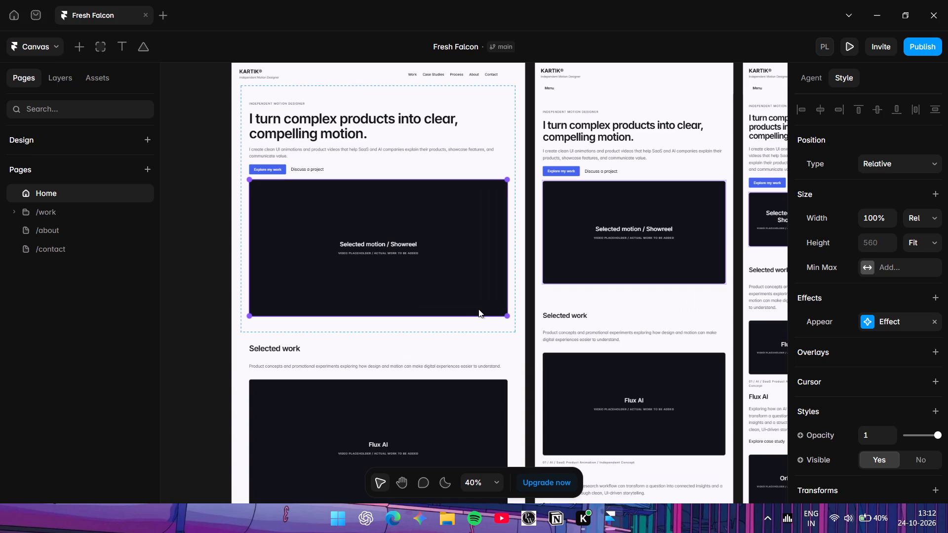
# Add a Hover effect to the Selected motion / Showreel block on the Desktop layout.
pyautogui.click(443, 224)
pyautogui.click(935, 294)
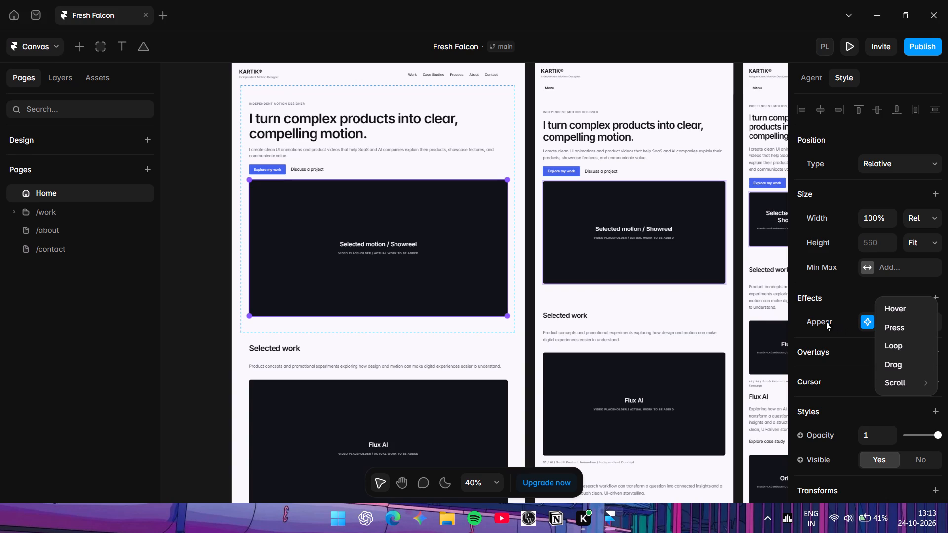
pyautogui.click(836, 296)
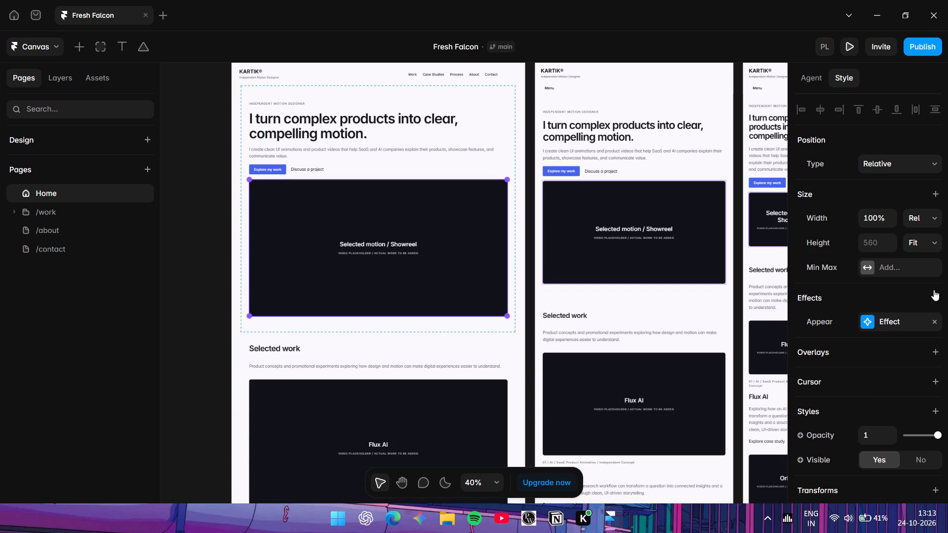
pyautogui.click(934, 296)
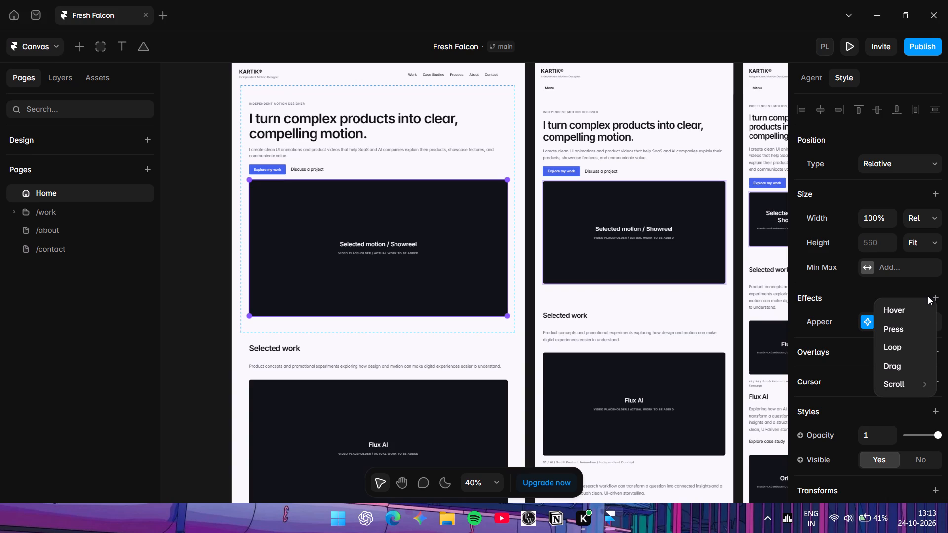
pyautogui.click(889, 314)
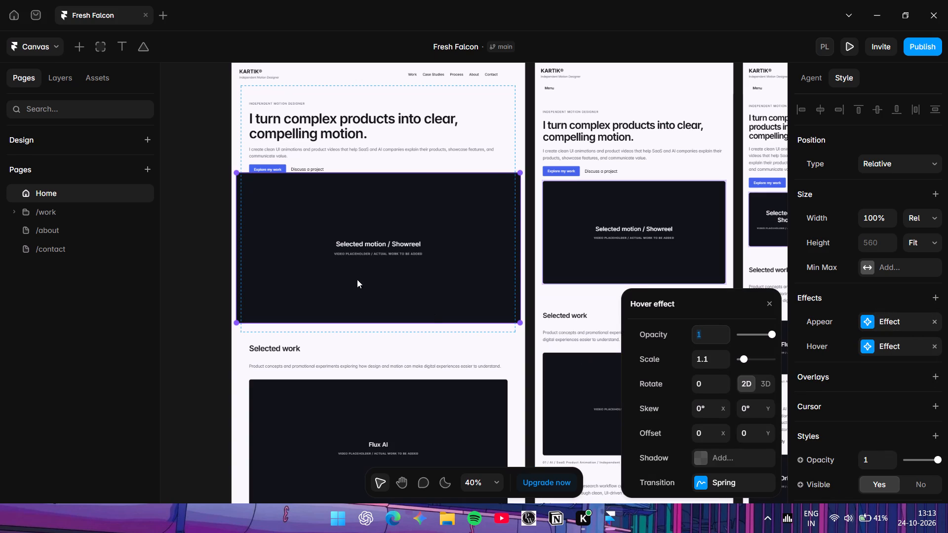
# Set the showreel block's hover effect scale to 0.3.
pyautogui.click(720, 357)
pyautogui.click(734, 357)
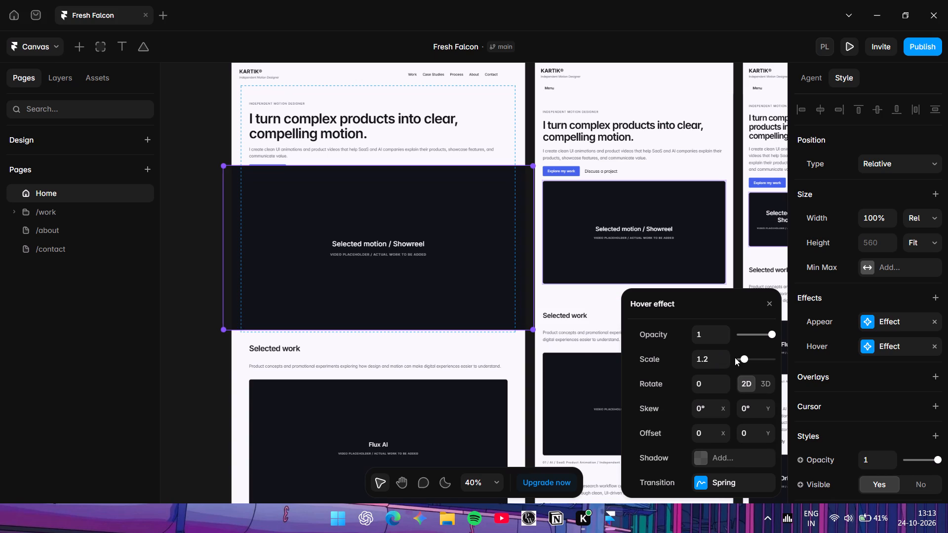
pyautogui.click(741, 362)
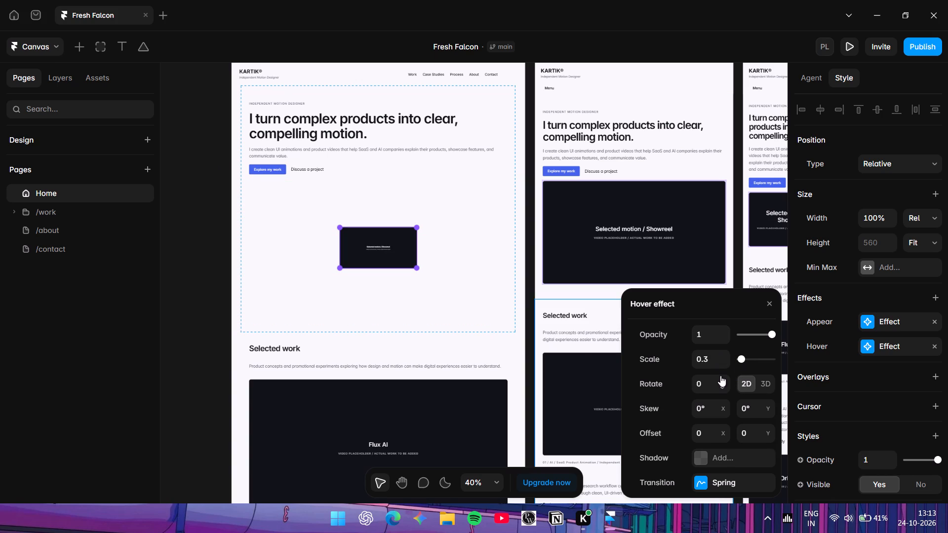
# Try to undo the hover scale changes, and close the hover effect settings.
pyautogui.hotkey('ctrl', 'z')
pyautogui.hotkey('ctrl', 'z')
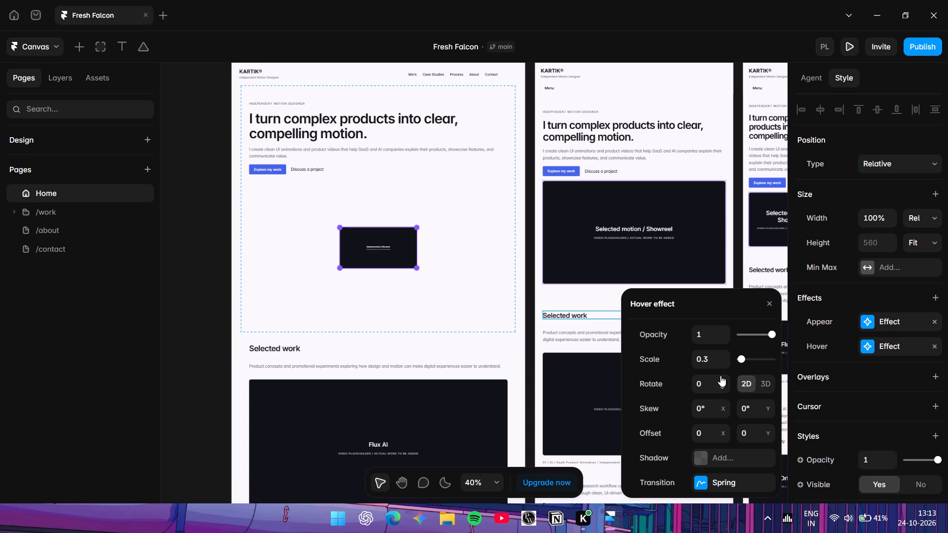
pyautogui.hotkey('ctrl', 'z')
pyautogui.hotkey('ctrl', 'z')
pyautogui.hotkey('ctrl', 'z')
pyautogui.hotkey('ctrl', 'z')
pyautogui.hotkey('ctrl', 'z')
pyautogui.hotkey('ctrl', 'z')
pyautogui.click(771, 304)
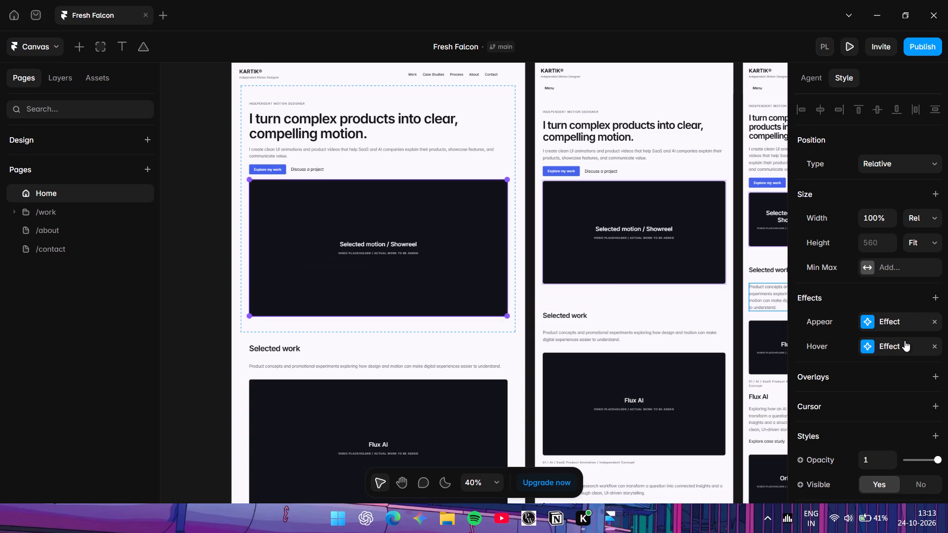
# Remove the Appear effect from the showreel block, keeping its Hover effect.
pyautogui.click(936, 321)
pyautogui.click(938, 295)
pyautogui.click(894, 310)
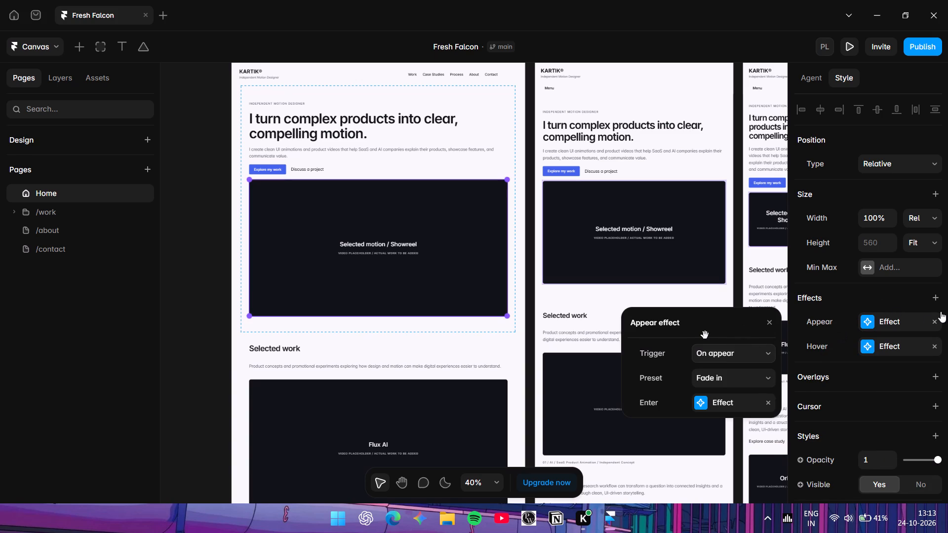
pyautogui.click(932, 320)
pyautogui.click(431, 240)
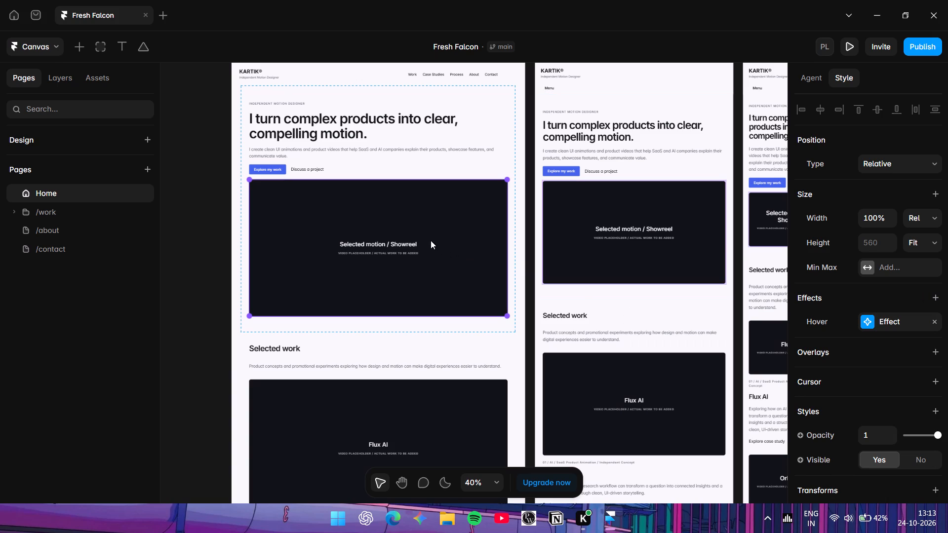
# Add an Appear effect to the showreel block with the On scroll trigger, replay set to No and the Slide out top preset.
pyautogui.click(939, 295)
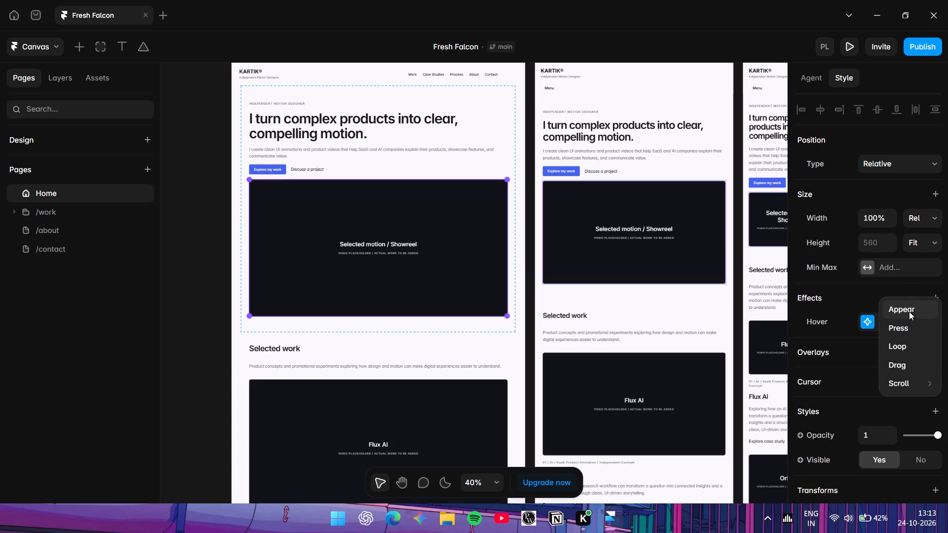
pyautogui.click(909, 311)
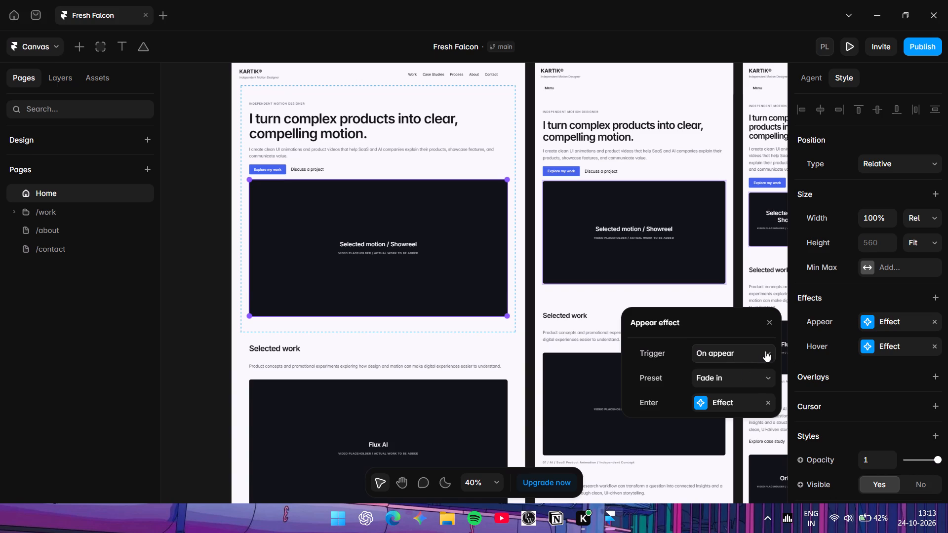
pyautogui.click(765, 351)
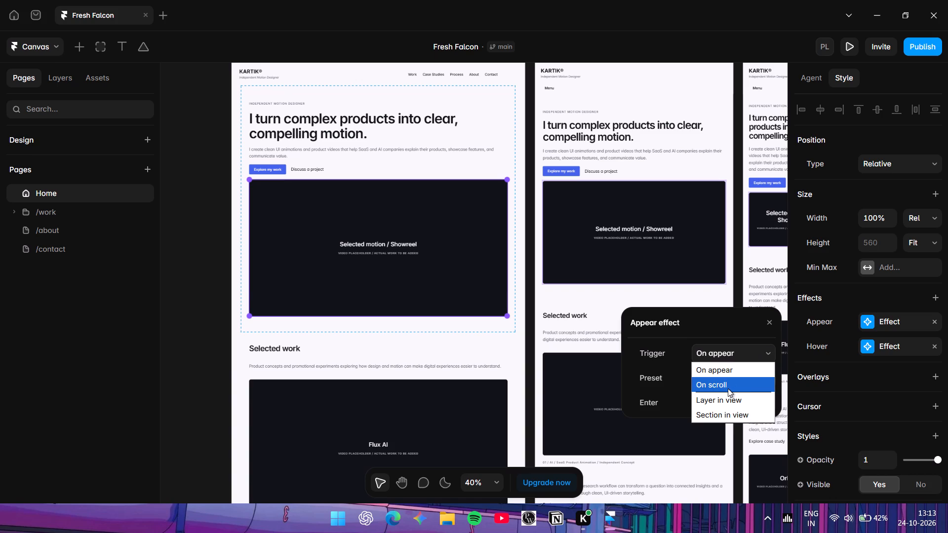
pyautogui.click(728, 388)
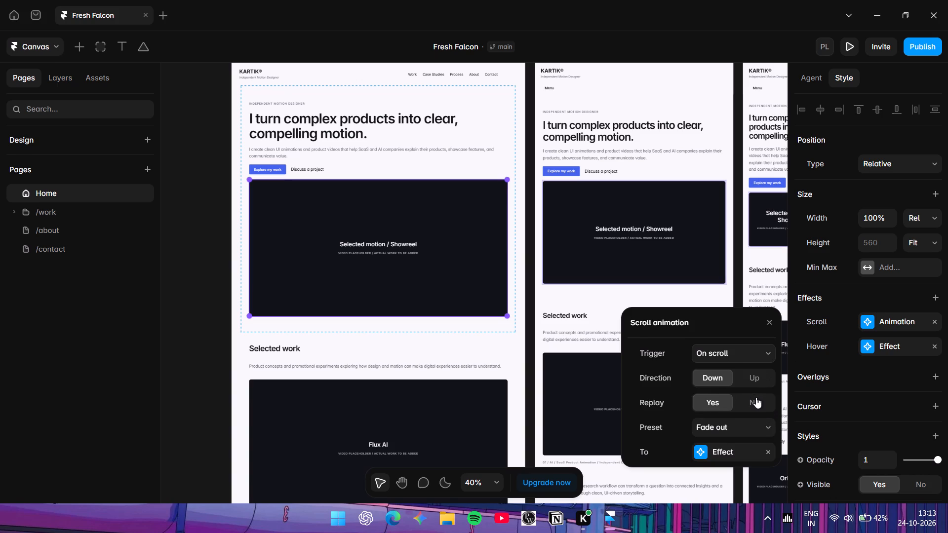
pyautogui.click(756, 397)
pyautogui.click(768, 425)
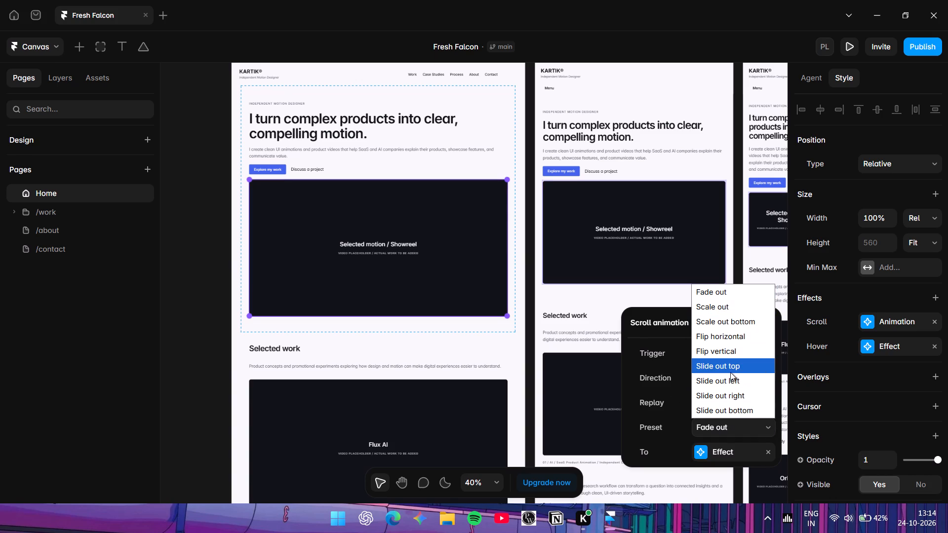
pyautogui.click(727, 366)
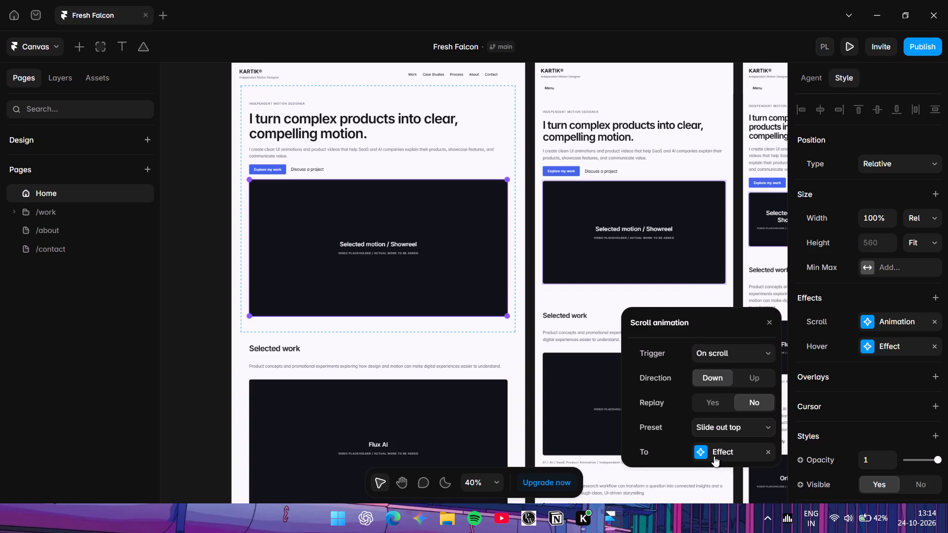
# Set the scale of the scroll animation's target effect to 0.9.
pyautogui.click(701, 456)
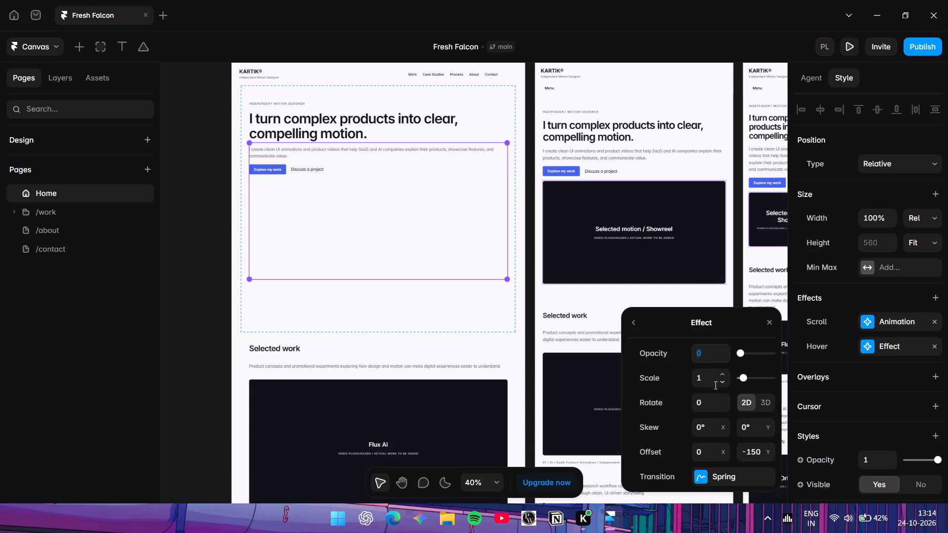
pyautogui.click(722, 380)
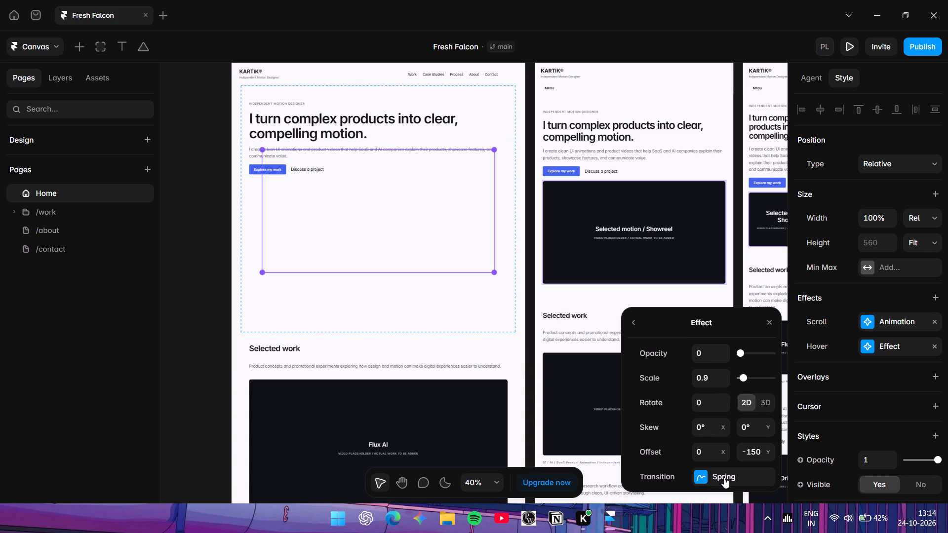
# Set the bounce of the scroll effect's Spring transition to 0.6.
pyautogui.click(703, 471)
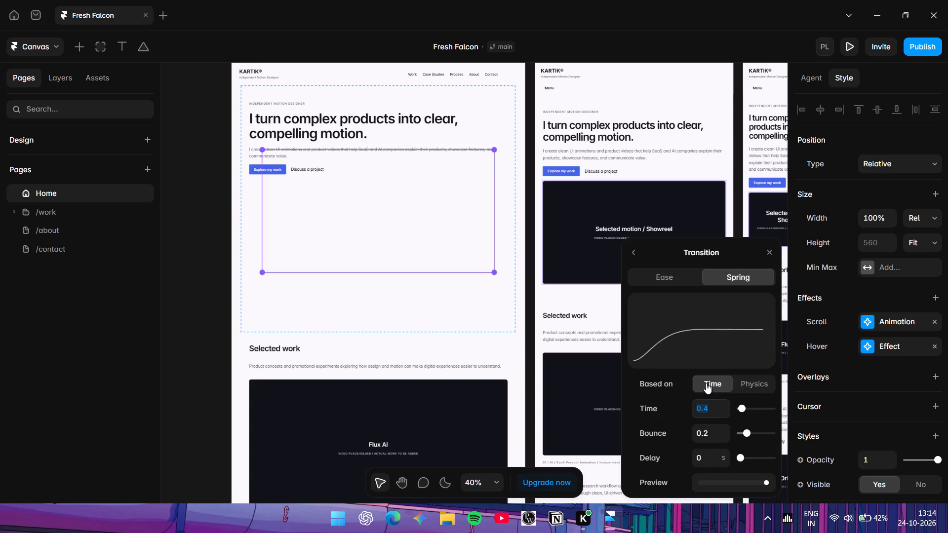
pyautogui.tripleClick(723, 431)
pyautogui.click(723, 431)
pyautogui.click(723, 431)
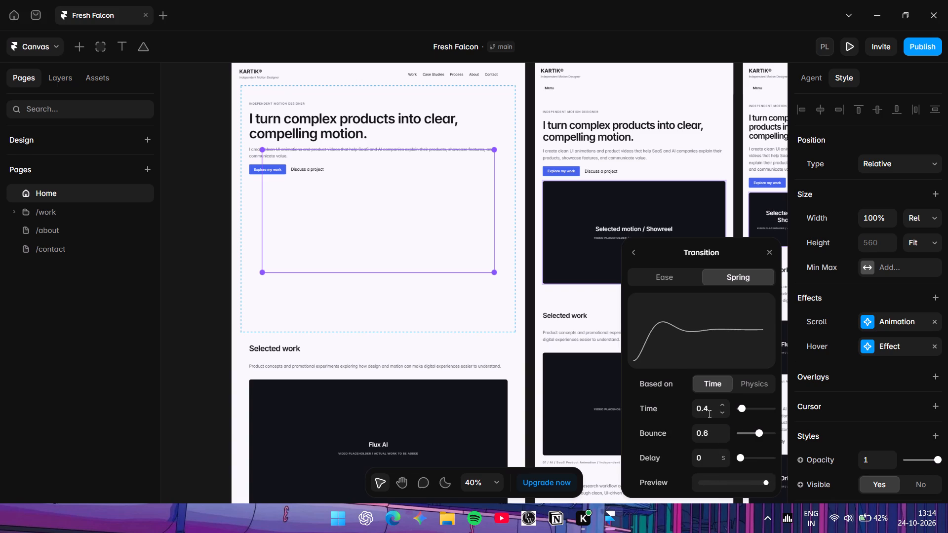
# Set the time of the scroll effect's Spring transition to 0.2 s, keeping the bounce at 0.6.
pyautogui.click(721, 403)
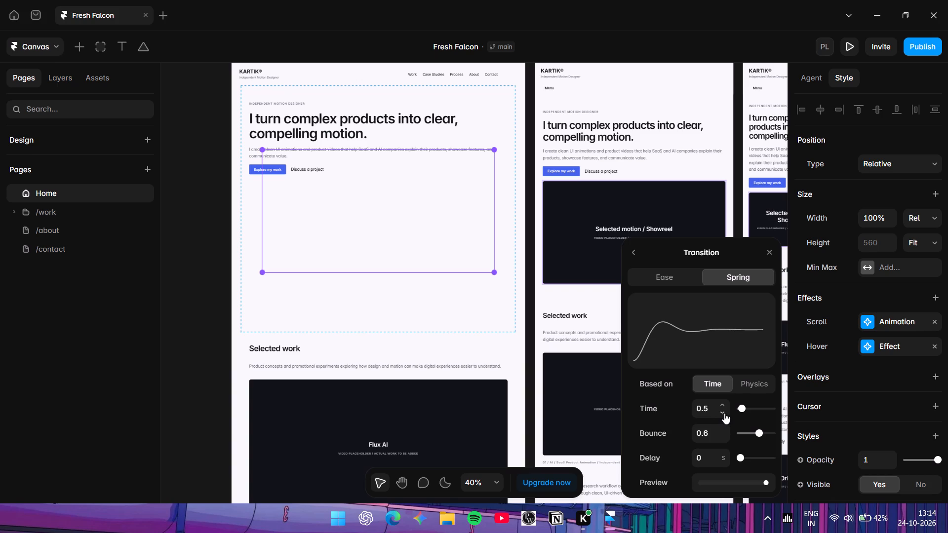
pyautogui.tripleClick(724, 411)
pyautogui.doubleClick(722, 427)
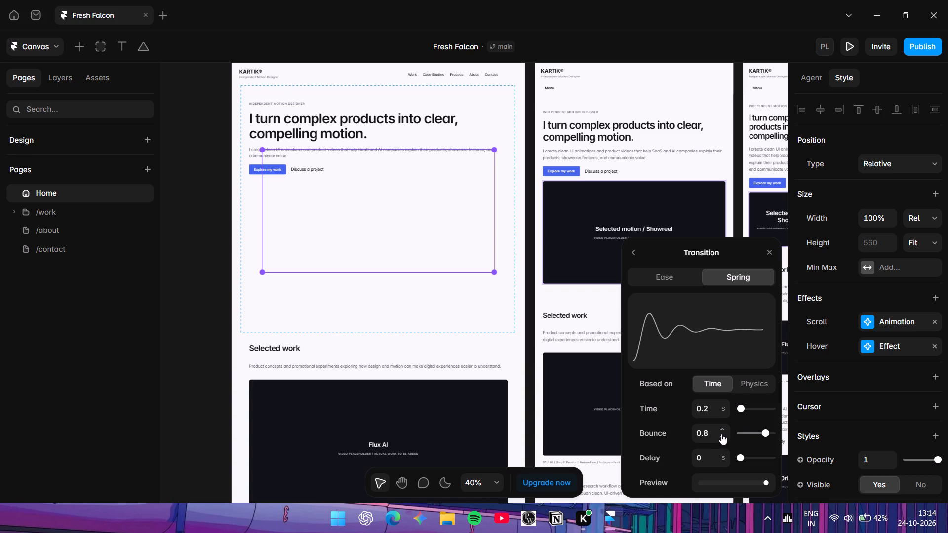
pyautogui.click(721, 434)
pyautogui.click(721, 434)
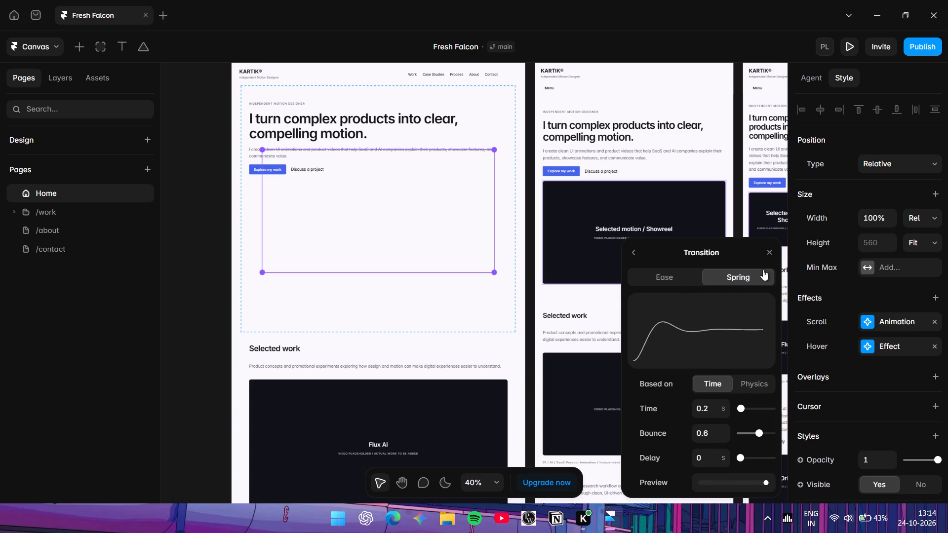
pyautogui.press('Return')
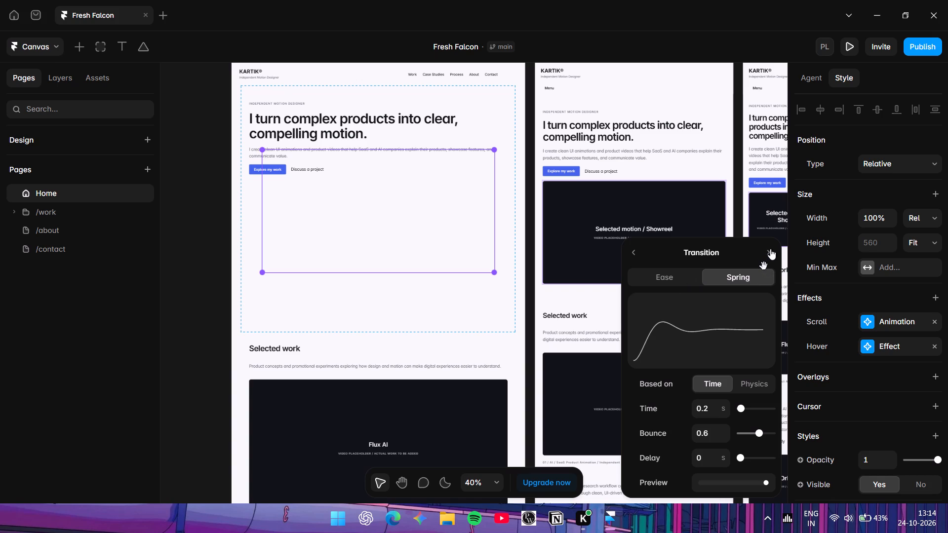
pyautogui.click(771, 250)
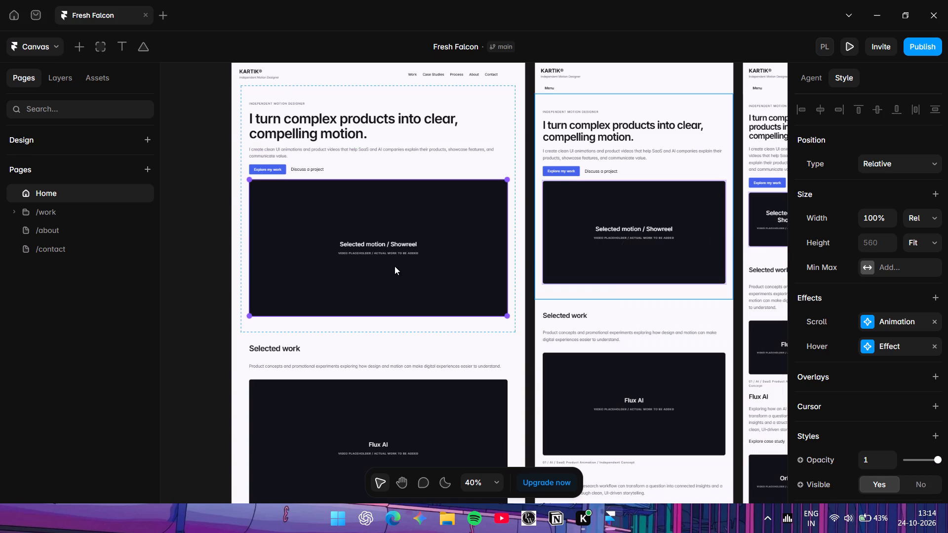
# Preview the Desktop layout and examine how the showreel block animates as the page moves down and up, then return to the canvas.
pyautogui.scroll(4, 395, 266)
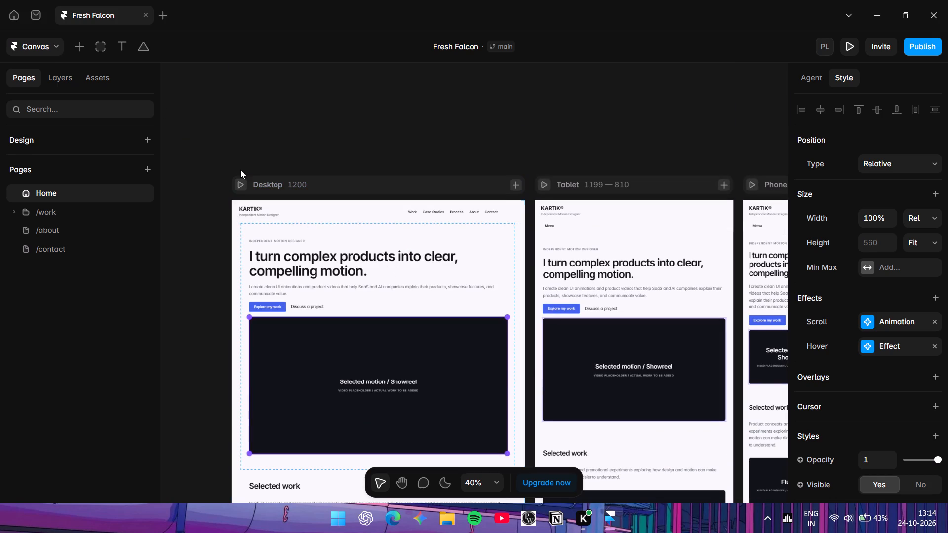
pyautogui.click(241, 186)
pyautogui.scroll(-3, 309, 182)
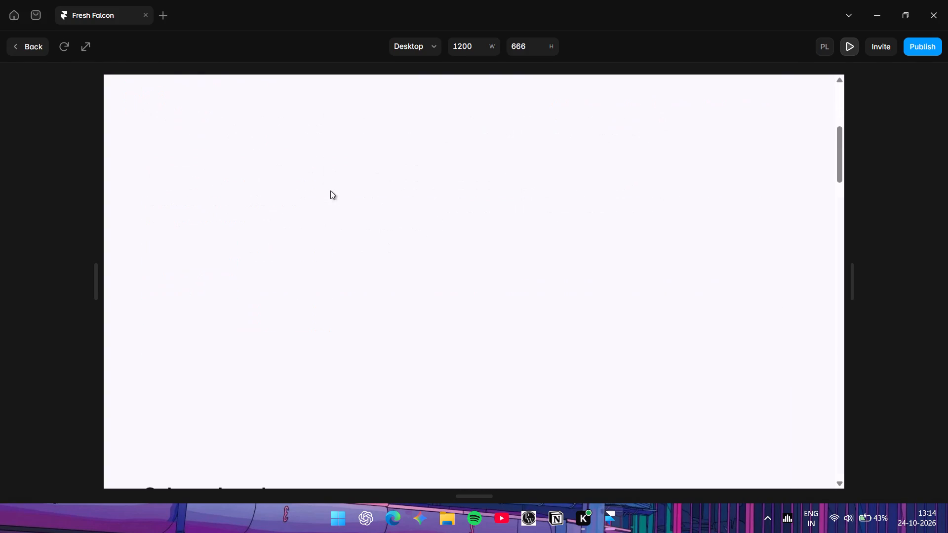
pyautogui.scroll(-1, 363, 201)
pyautogui.scroll(5, 364, 202)
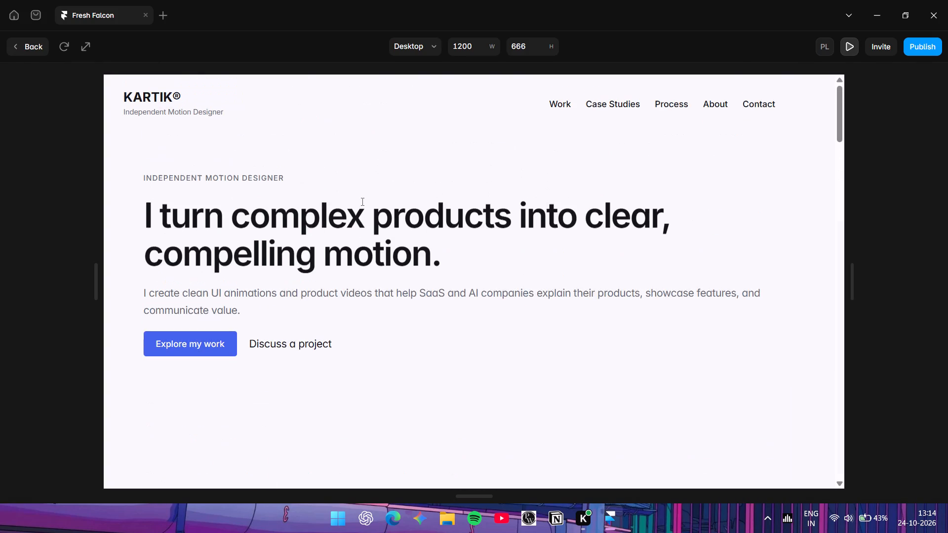
pyautogui.scroll(2, 360, 201)
pyautogui.scroll(-8, 359, 201)
pyautogui.scroll(8, 359, 200)
pyautogui.scroll(-1, 363, 201)
pyautogui.scroll(5, 366, 202)
pyautogui.scroll(-5, 366, 202)
pyautogui.scroll(-5, 409, 190)
pyautogui.scroll(5, 396, 181)
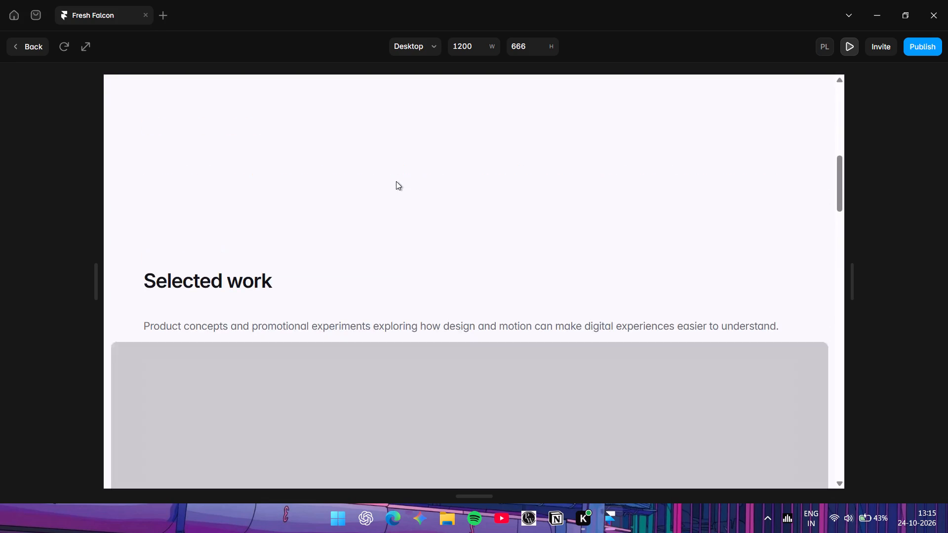
pyautogui.scroll(10, 402, 179)
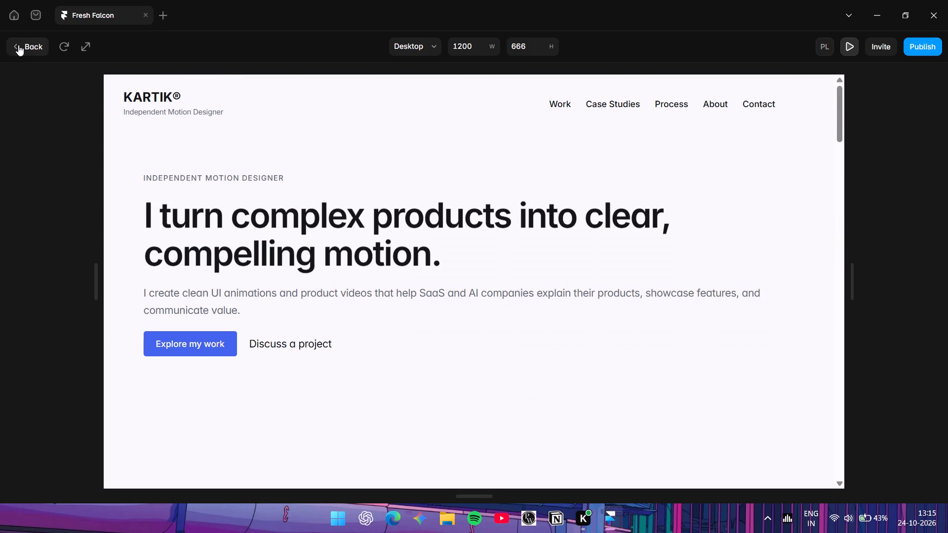
pyautogui.click(26, 50)
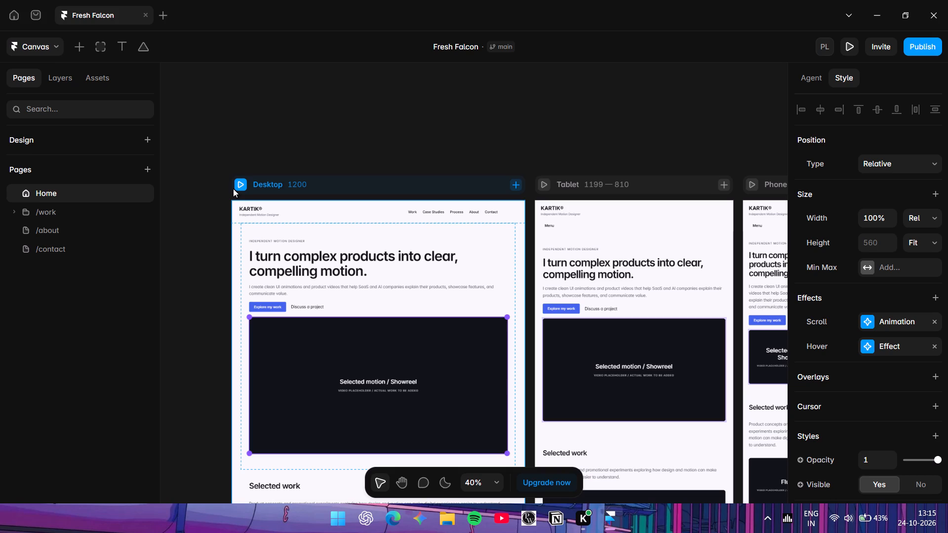
# Remove both the Scroll animation and the Hover effect from the showreel block in the Desktop layout.
pyautogui.click(334, 342)
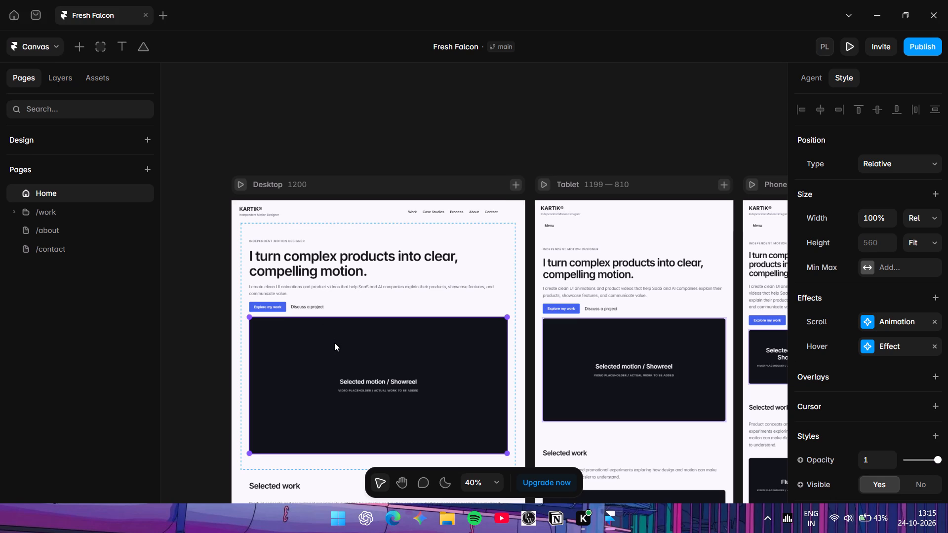
pyautogui.scroll(-1, 334, 343)
pyautogui.rightClick(325, 337)
pyautogui.click(293, 334)
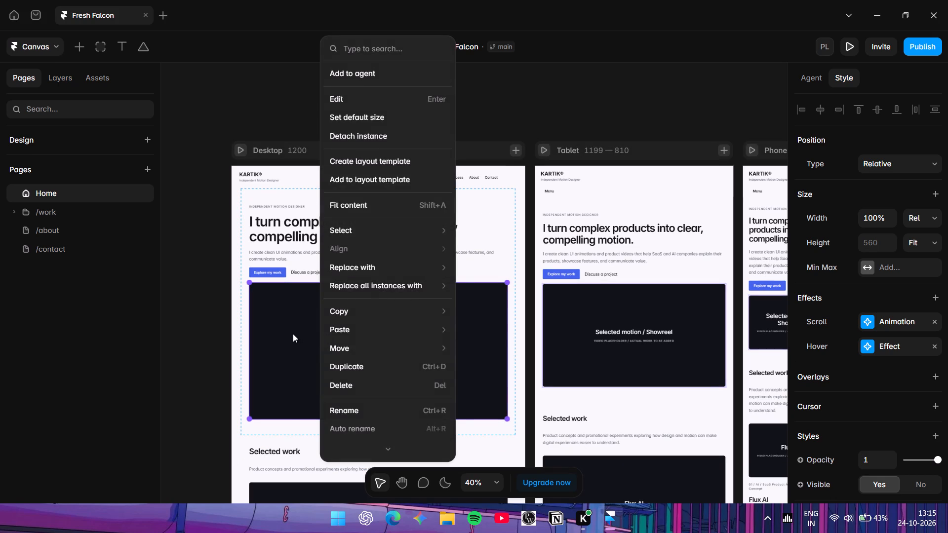
pyautogui.click(932, 320)
pyautogui.click(932, 318)
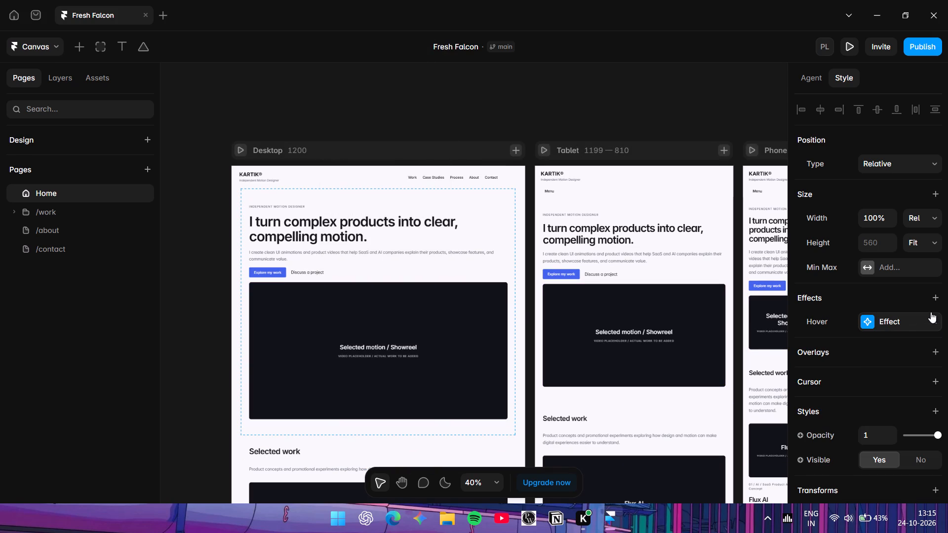
# Add an Appear effect to the showreel block with the On scroll trigger and replay set to No.
pyautogui.click(937, 297)
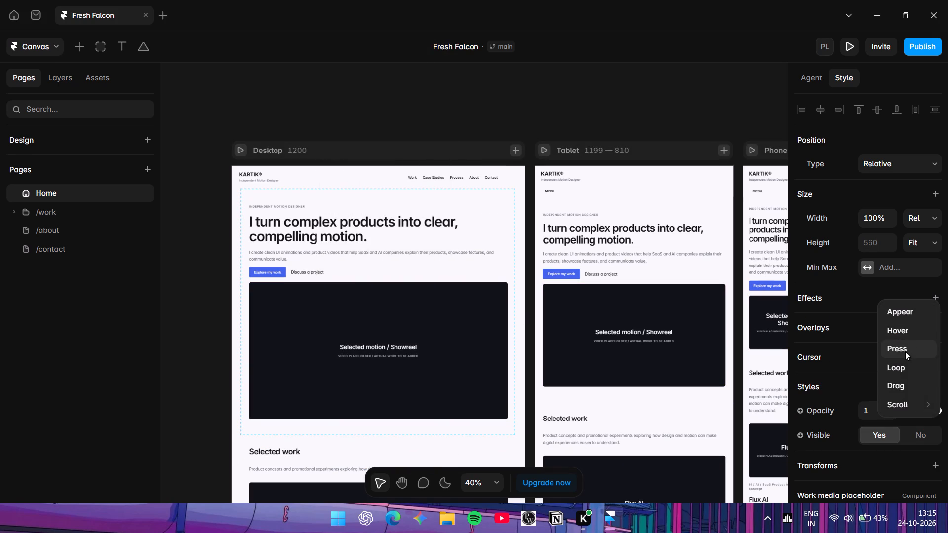
pyautogui.click(909, 315)
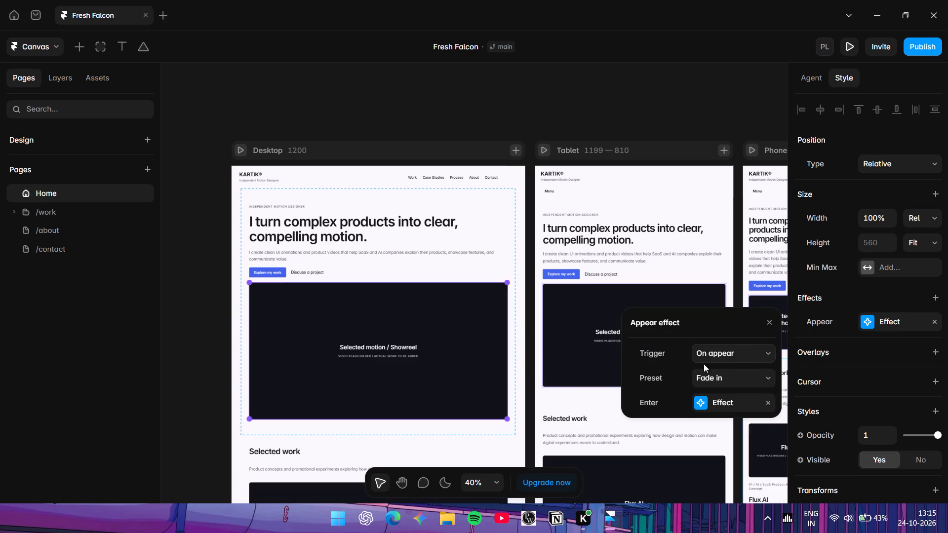
pyautogui.click(767, 352)
pyautogui.click(740, 382)
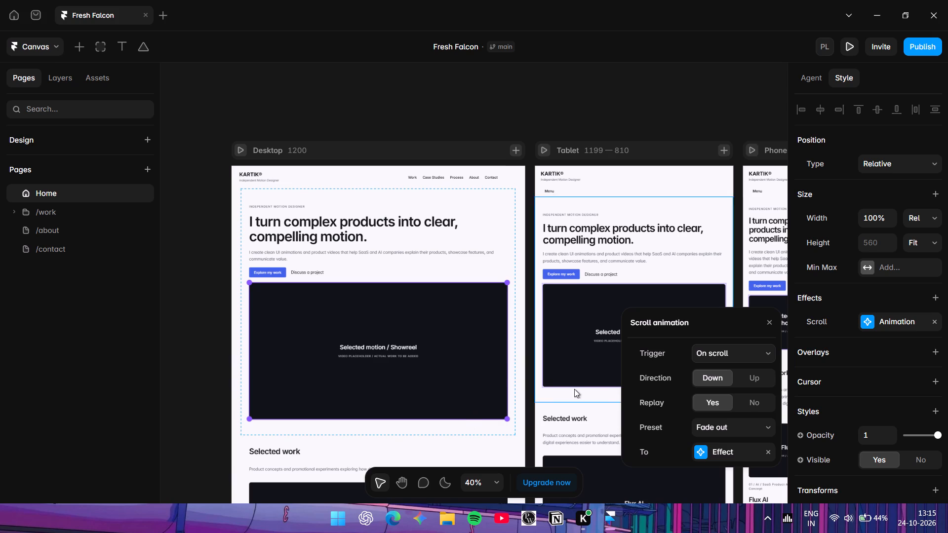
pyautogui.click(762, 403)
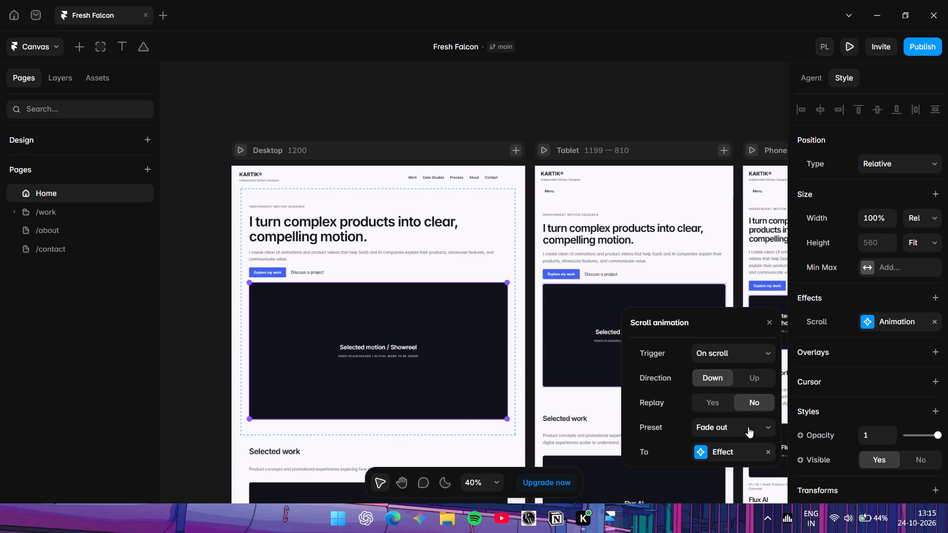
# Set the Spring transition of the scroll animation's target effect to a time of 1.4 s and a bounce of 0.5.
pyautogui.click(700, 451)
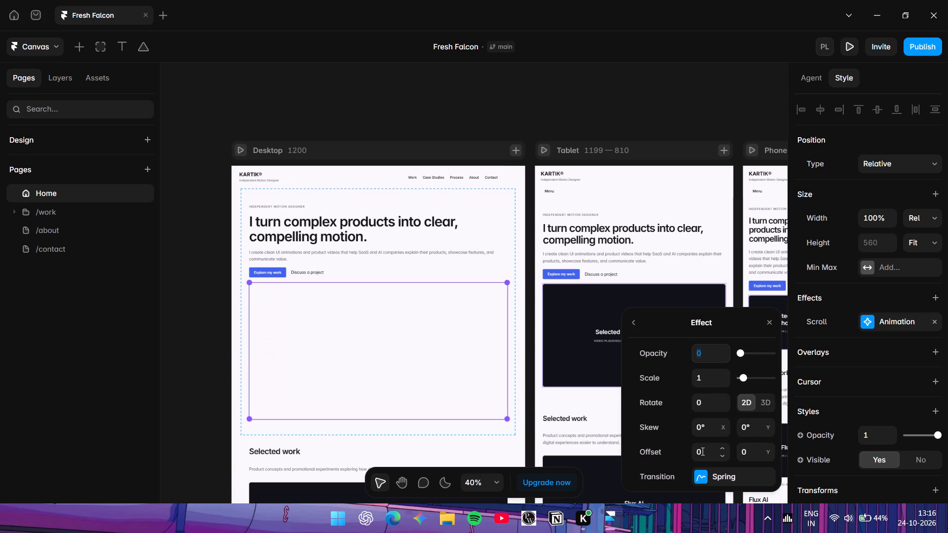
pyautogui.click(698, 483)
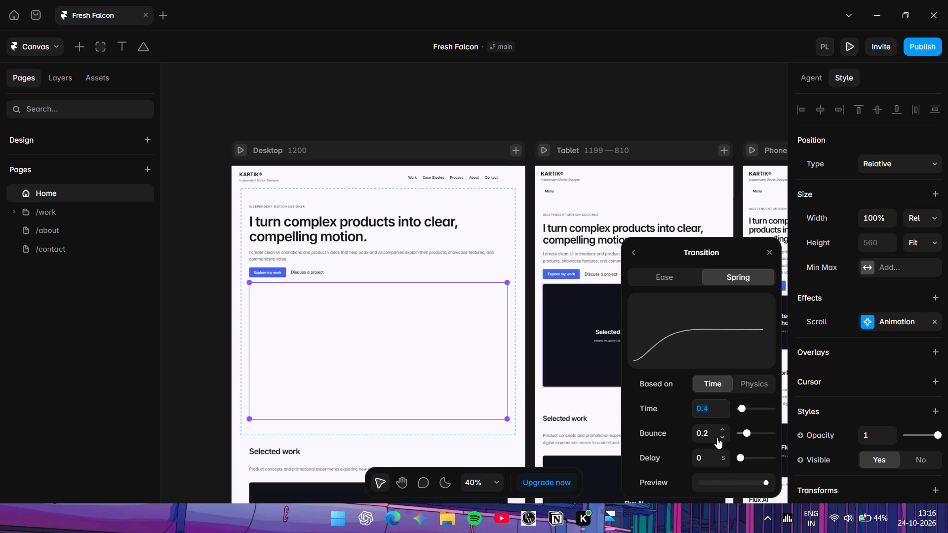
pyautogui.click(746, 406)
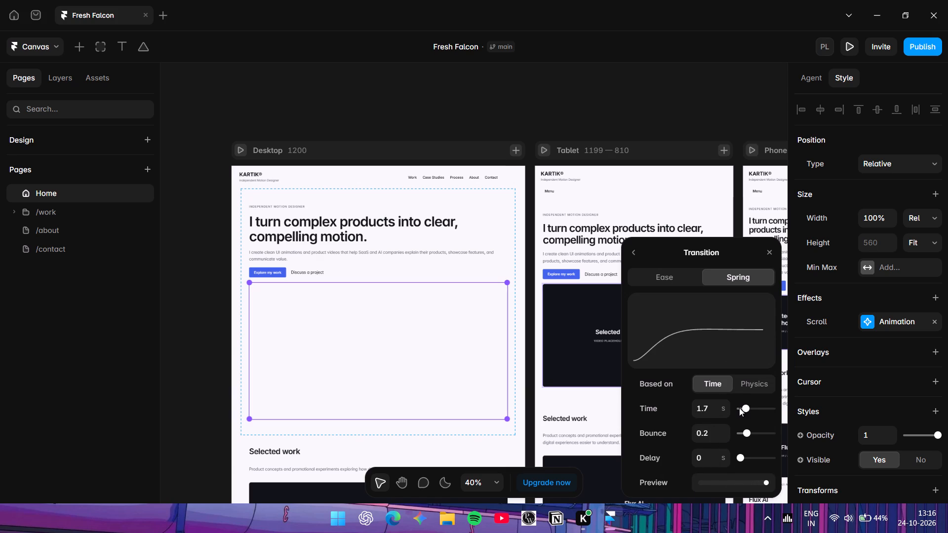
pyautogui.click(743, 408)
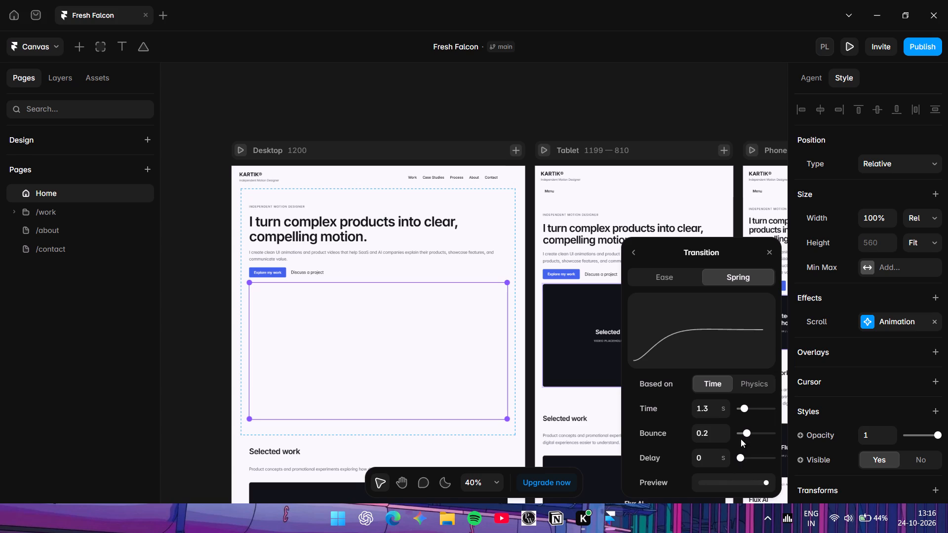
pyautogui.click(744, 431)
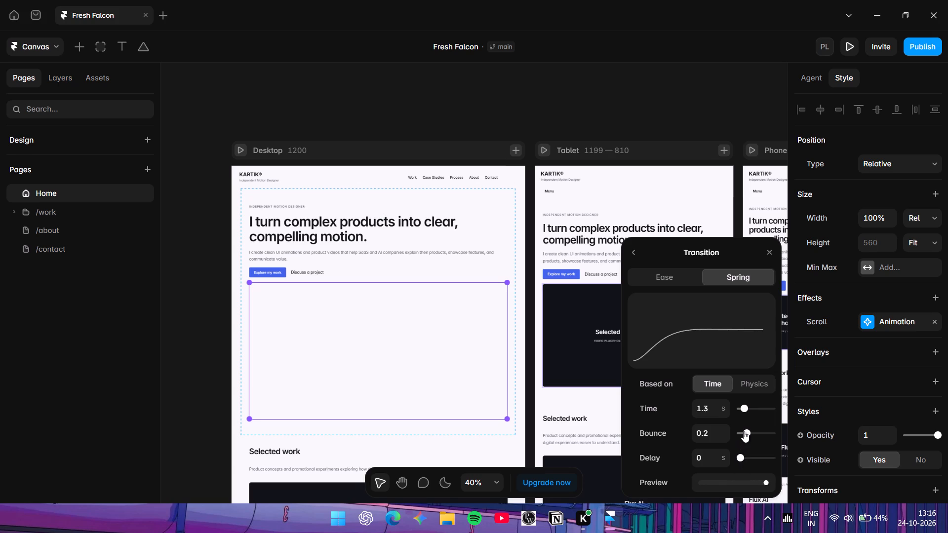
pyautogui.click(742, 434)
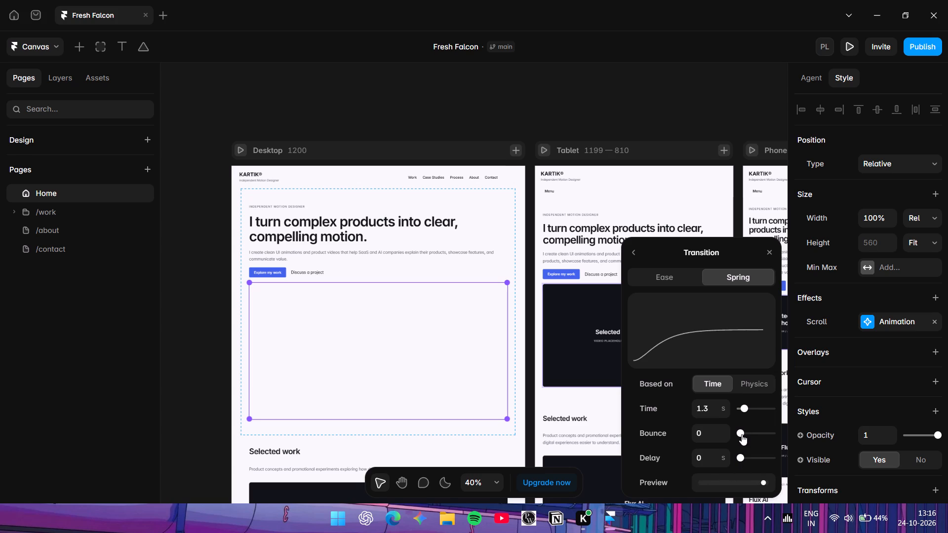
pyautogui.click(750, 430)
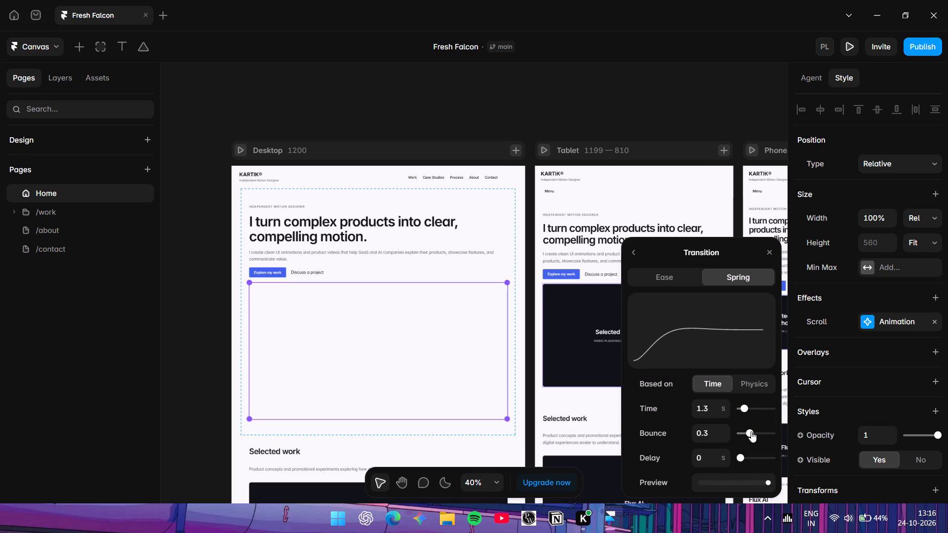
pyautogui.click(757, 431)
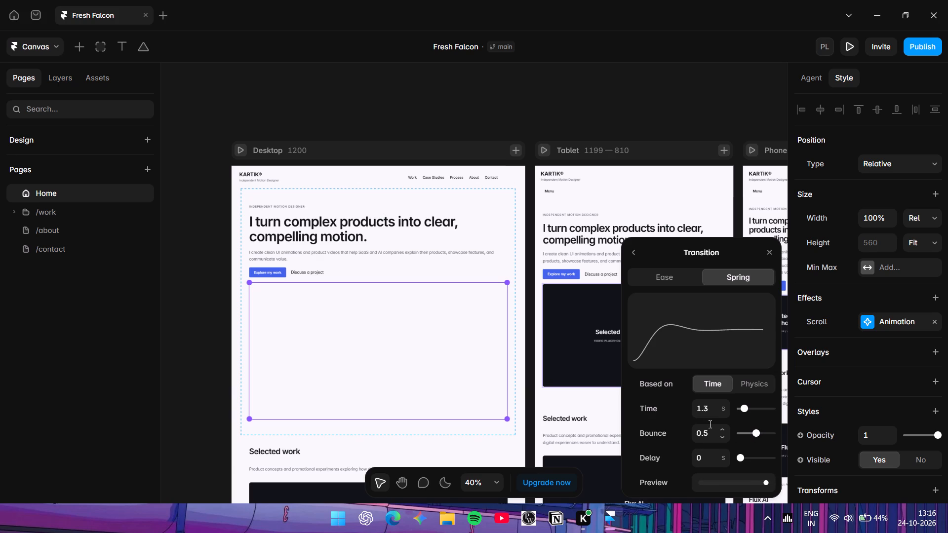
pyautogui.click(724, 404)
pyautogui.press('Return')
pyautogui.click(768, 251)
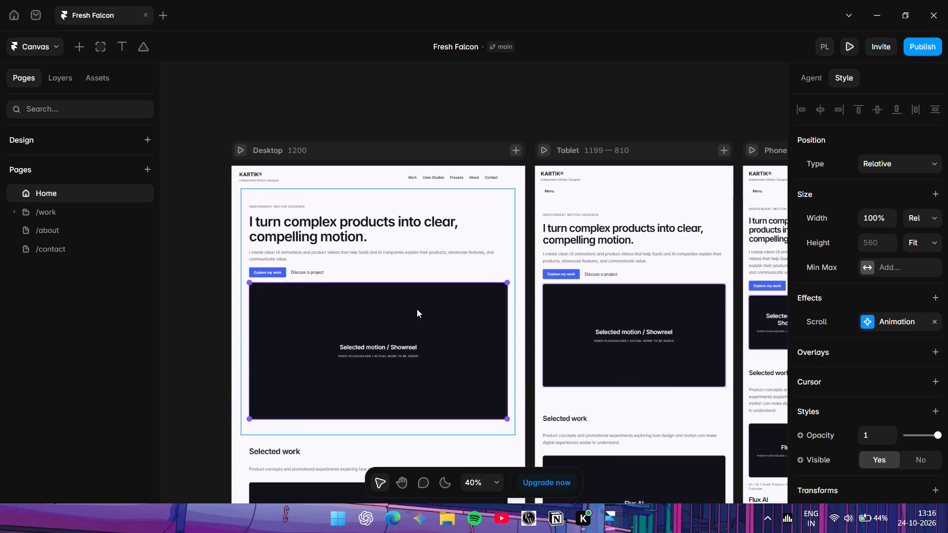
# Preview the Desktop layout again to examine the showreel block's new scroll animation, and return to the canvas.
pyautogui.scroll(-3, 417, 309)
pyautogui.scroll(4, 417, 309)
pyautogui.click(241, 182)
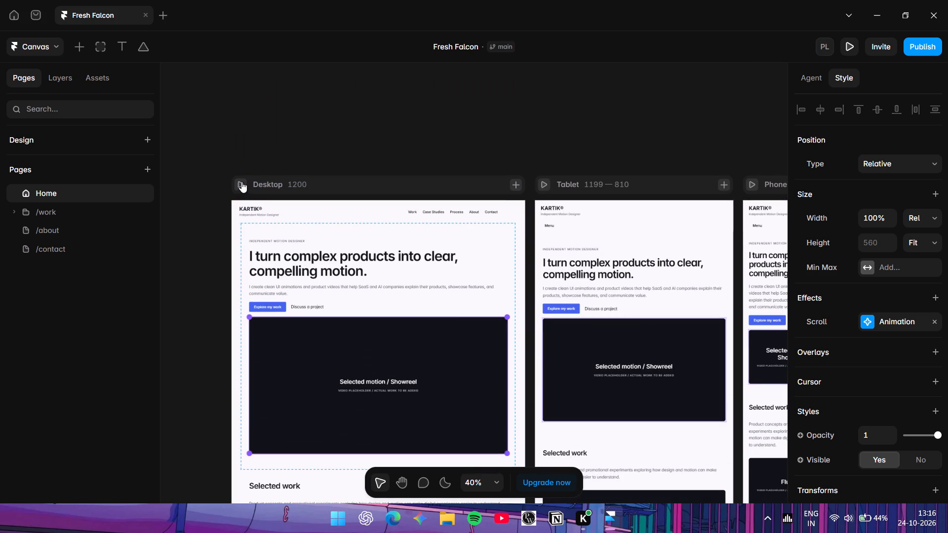
pyautogui.scroll(-5, 373, 248)
pyautogui.scroll(6, 379, 257)
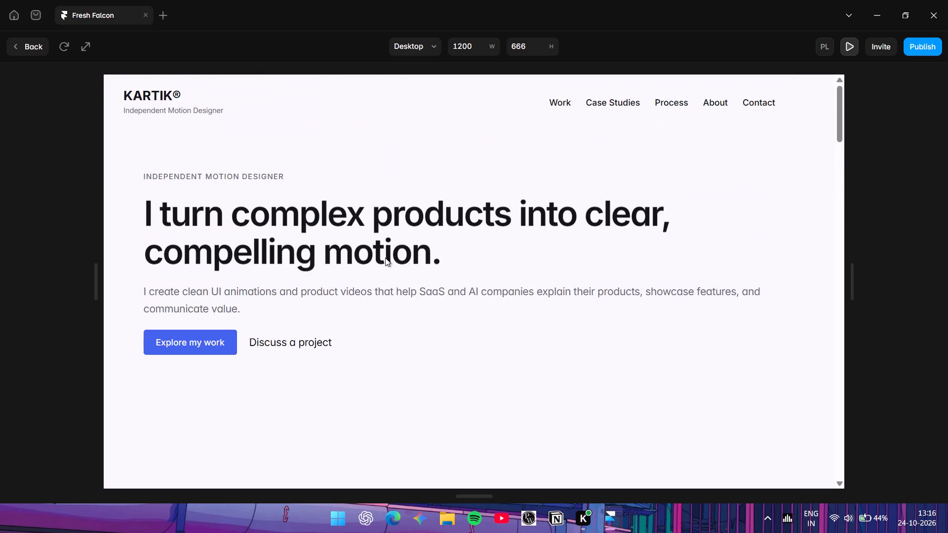
pyautogui.scroll(3, 385, 258)
pyautogui.scroll(-9, 386, 258)
pyautogui.scroll(5, 395, 260)
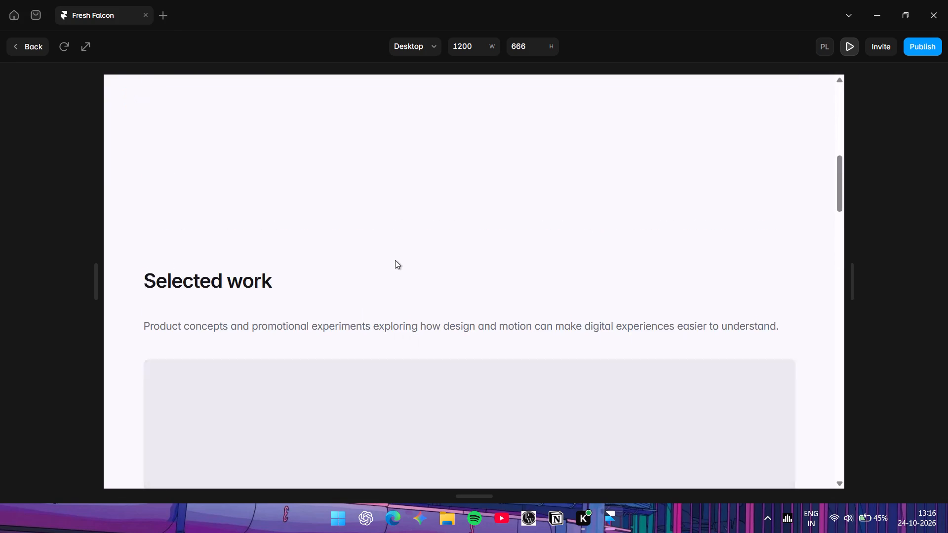
pyautogui.scroll(16, 395, 260)
pyautogui.scroll(-5, 258, 216)
pyautogui.scroll(4, 251, 213)
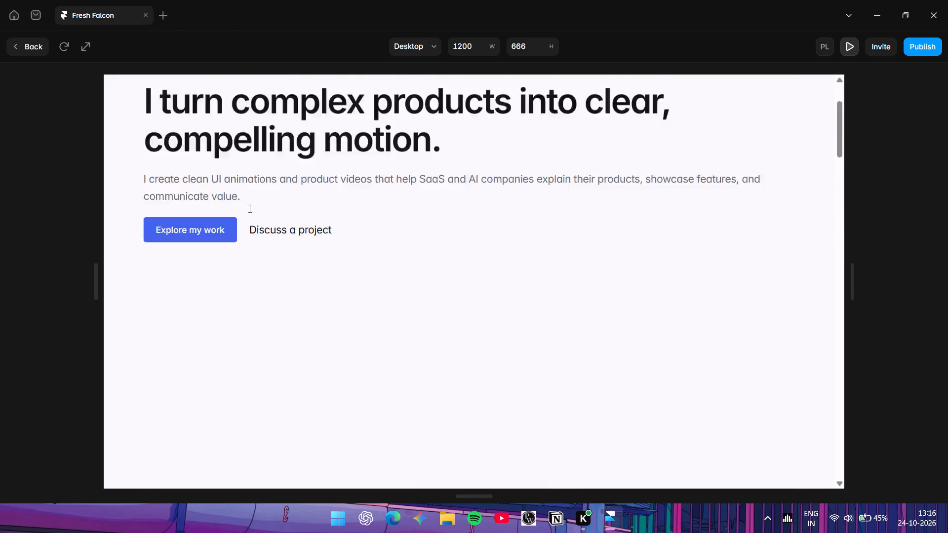
pyautogui.scroll(6, 248, 207)
pyautogui.click(29, 47)
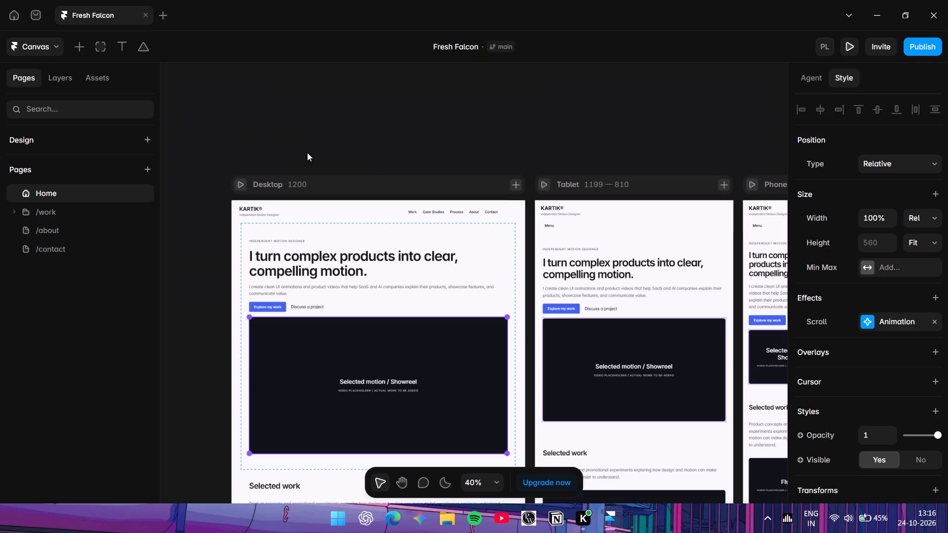
# Preview the Desktop layout again to examine the scroll animations down the whole page, and return to the canvas.
pyautogui.scroll(-3, 435, 211)
pyautogui.scroll(5, 440, 217)
pyautogui.scroll(-4, 445, 218)
pyautogui.scroll(4, 445, 218)
pyautogui.click(234, 250)
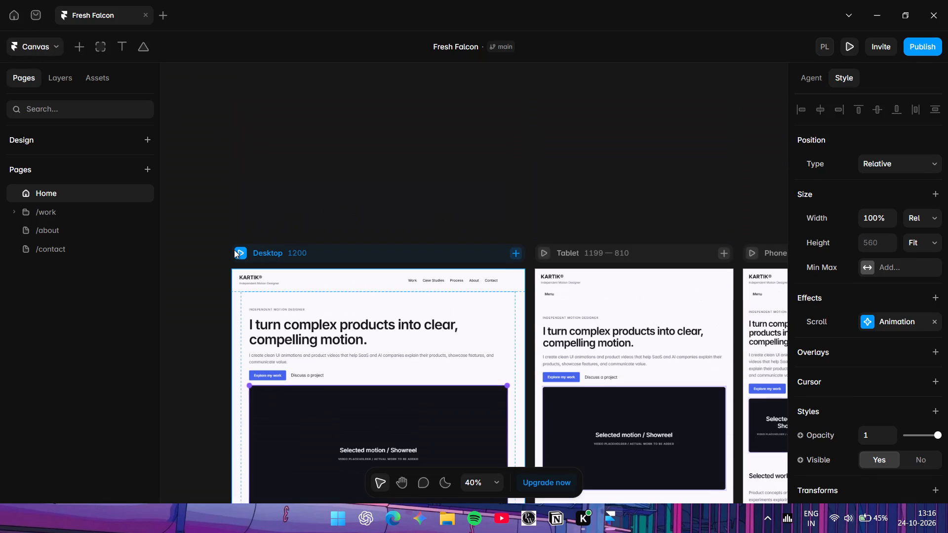
pyautogui.click(243, 250)
pyautogui.scroll(-5, 253, 250)
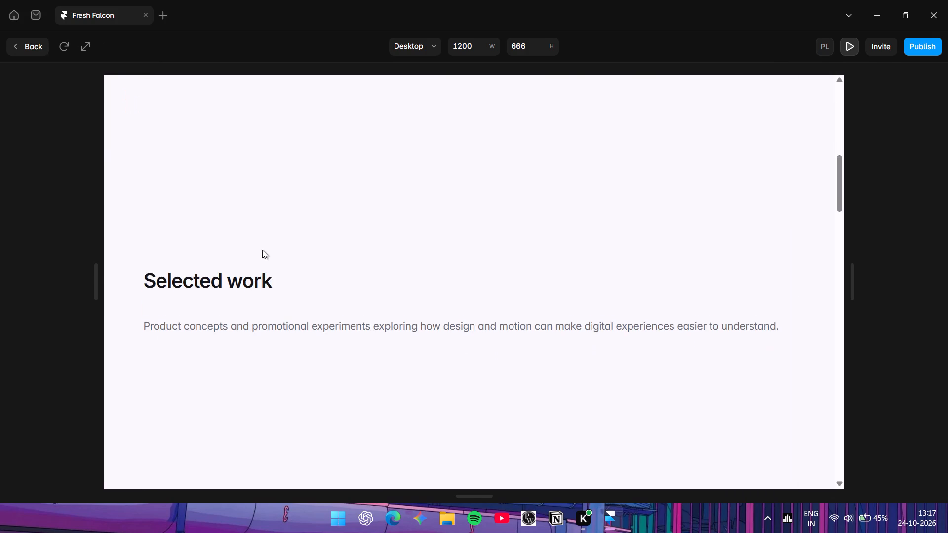
pyautogui.scroll(-10, 262, 250)
pyautogui.scroll(7, 262, 250)
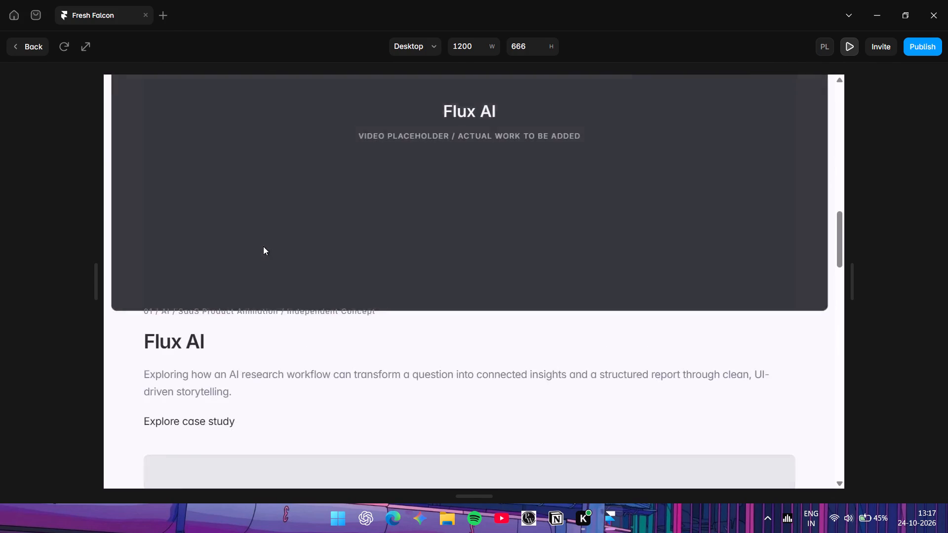
pyautogui.scroll(8, 263, 246)
pyautogui.scroll(-7, 263, 244)
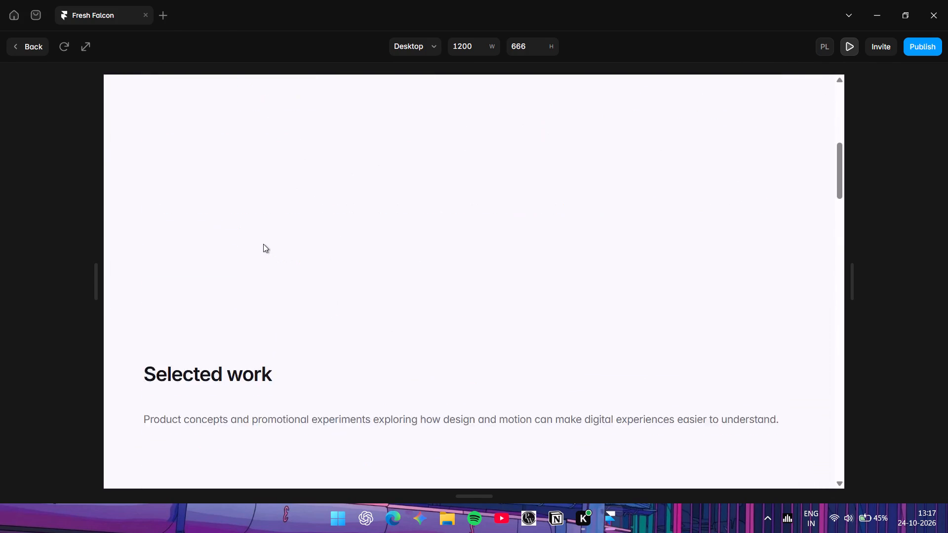
pyautogui.scroll(-14, 263, 244)
pyautogui.scroll(2, 263, 244)
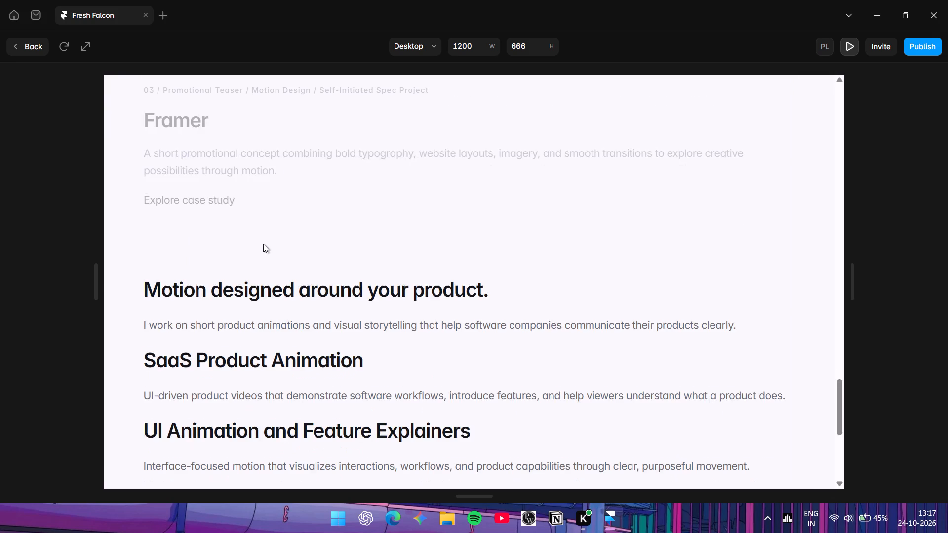
pyautogui.scroll(8, 263, 244)
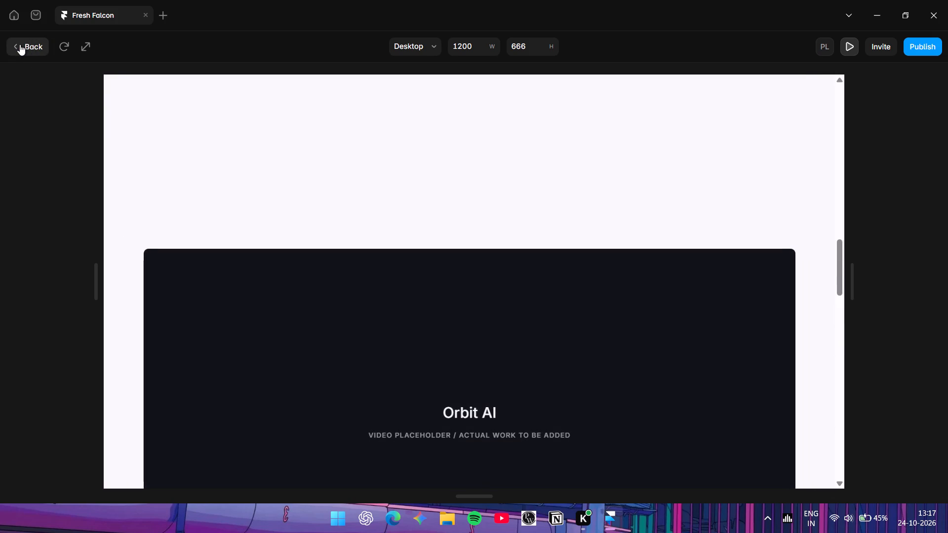
pyautogui.click(20, 44)
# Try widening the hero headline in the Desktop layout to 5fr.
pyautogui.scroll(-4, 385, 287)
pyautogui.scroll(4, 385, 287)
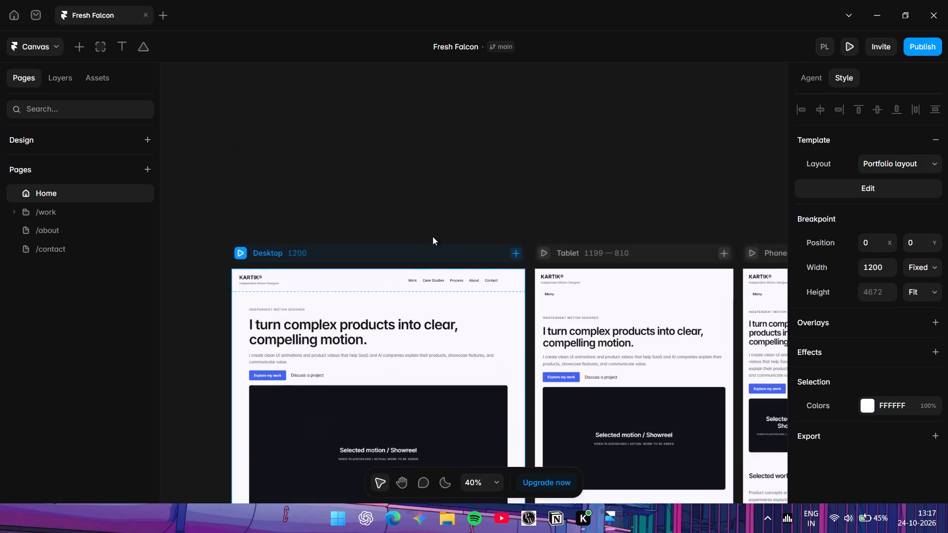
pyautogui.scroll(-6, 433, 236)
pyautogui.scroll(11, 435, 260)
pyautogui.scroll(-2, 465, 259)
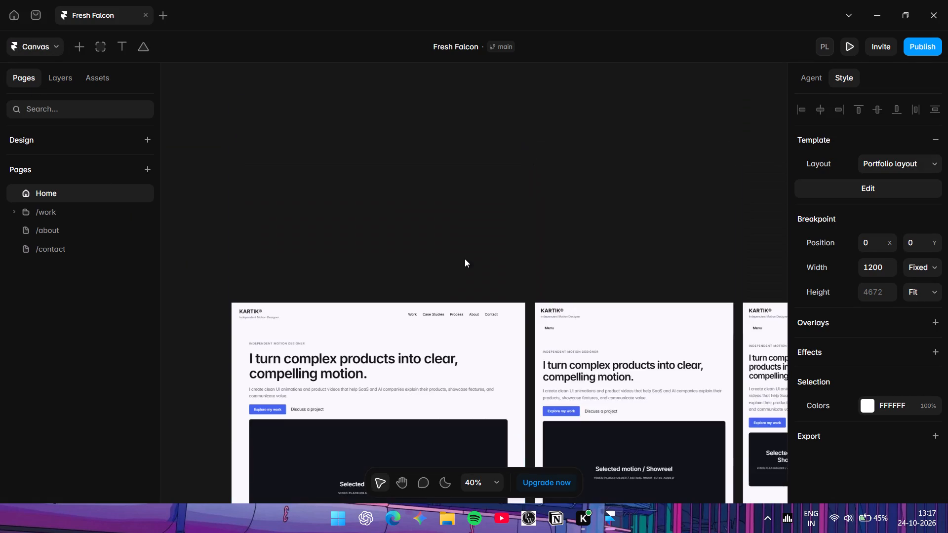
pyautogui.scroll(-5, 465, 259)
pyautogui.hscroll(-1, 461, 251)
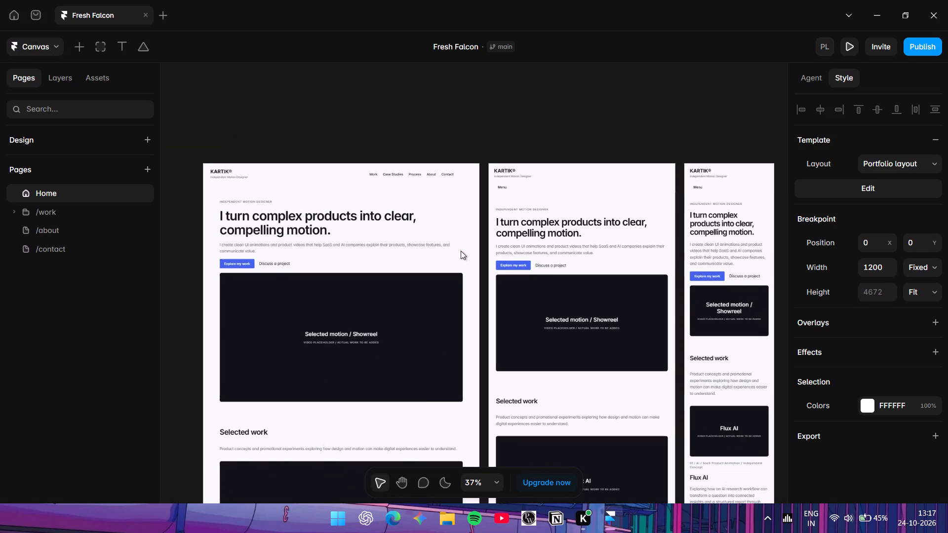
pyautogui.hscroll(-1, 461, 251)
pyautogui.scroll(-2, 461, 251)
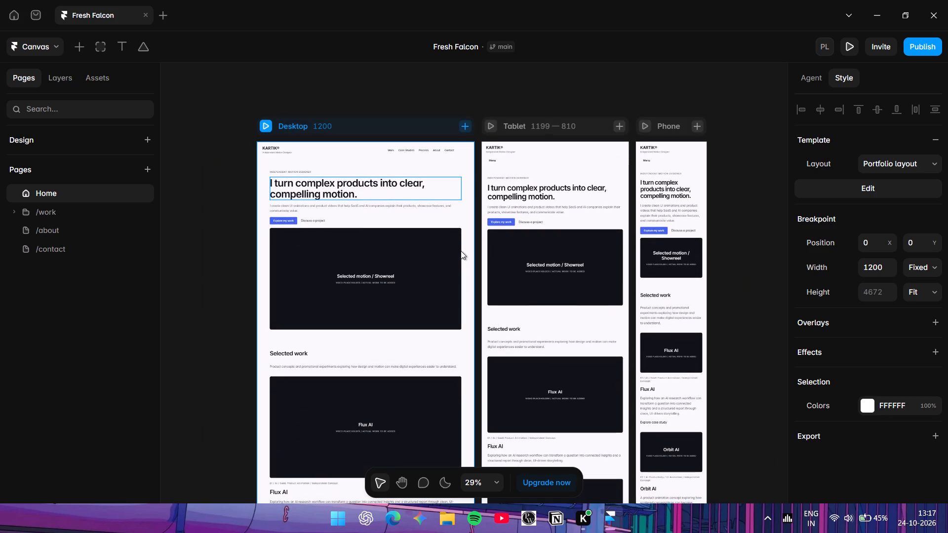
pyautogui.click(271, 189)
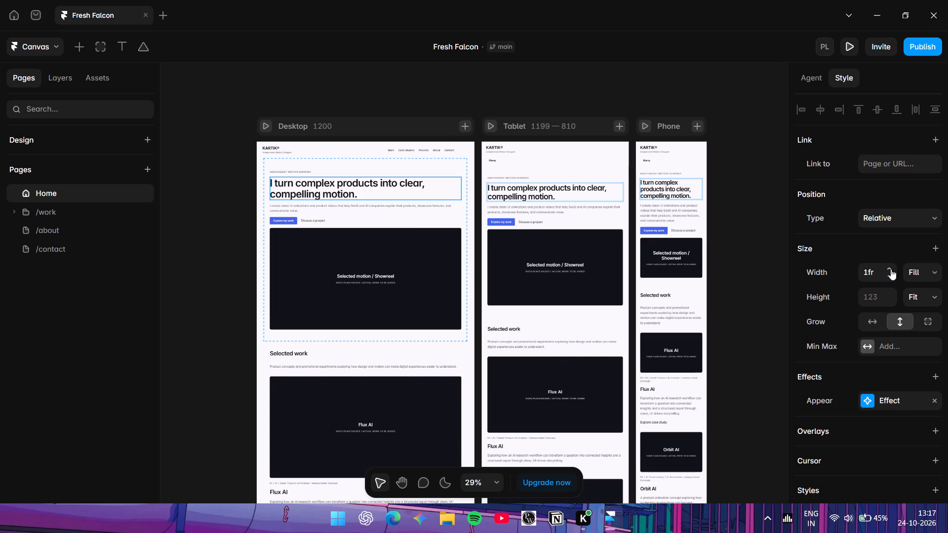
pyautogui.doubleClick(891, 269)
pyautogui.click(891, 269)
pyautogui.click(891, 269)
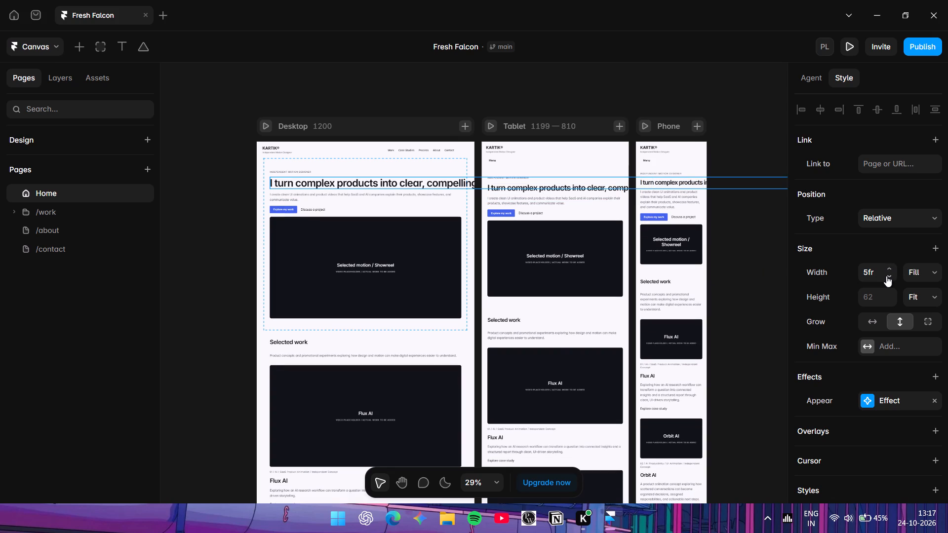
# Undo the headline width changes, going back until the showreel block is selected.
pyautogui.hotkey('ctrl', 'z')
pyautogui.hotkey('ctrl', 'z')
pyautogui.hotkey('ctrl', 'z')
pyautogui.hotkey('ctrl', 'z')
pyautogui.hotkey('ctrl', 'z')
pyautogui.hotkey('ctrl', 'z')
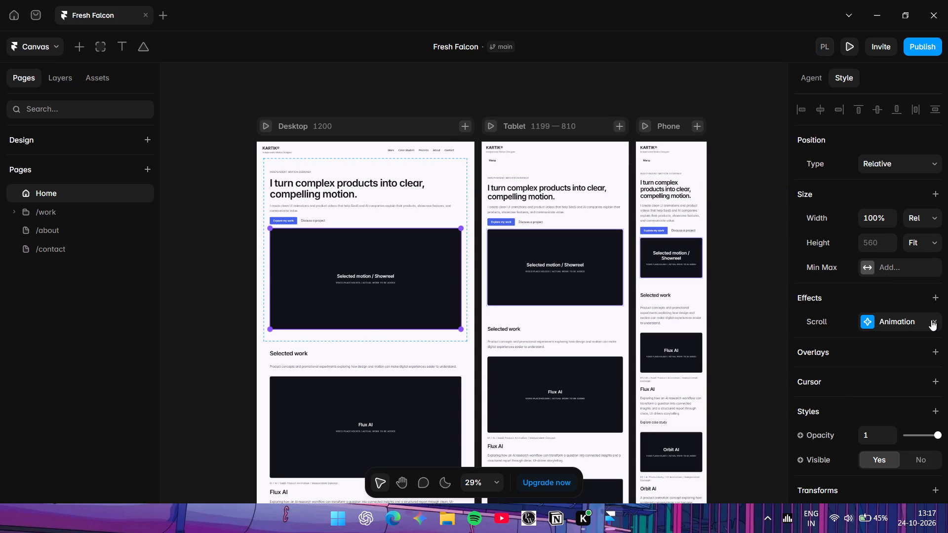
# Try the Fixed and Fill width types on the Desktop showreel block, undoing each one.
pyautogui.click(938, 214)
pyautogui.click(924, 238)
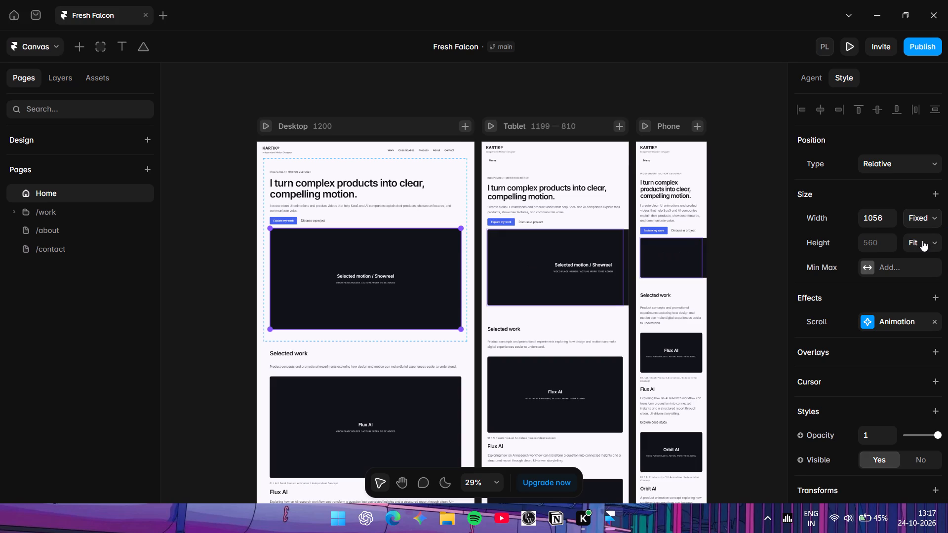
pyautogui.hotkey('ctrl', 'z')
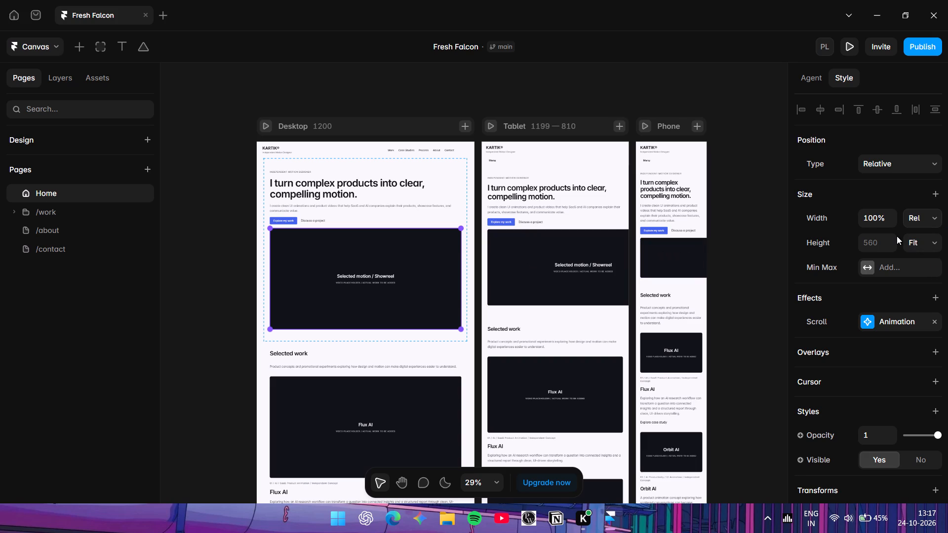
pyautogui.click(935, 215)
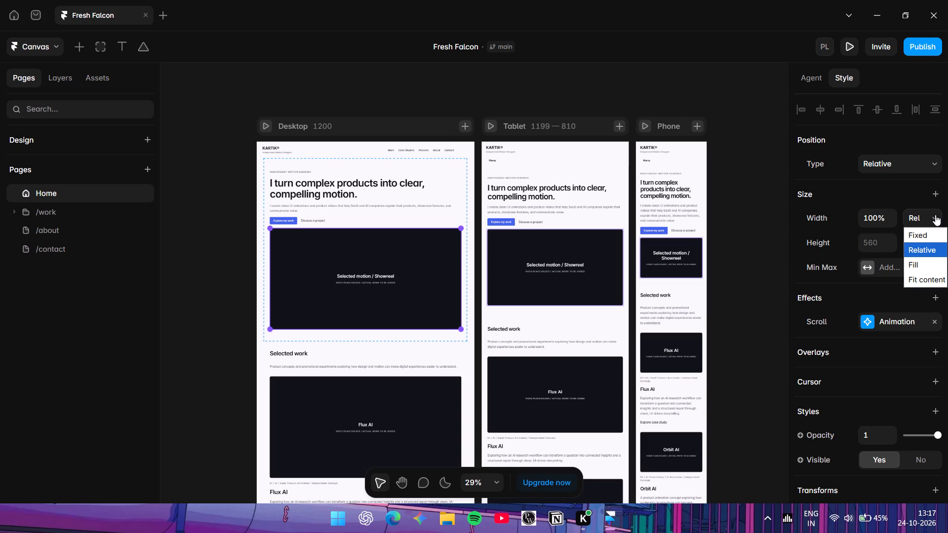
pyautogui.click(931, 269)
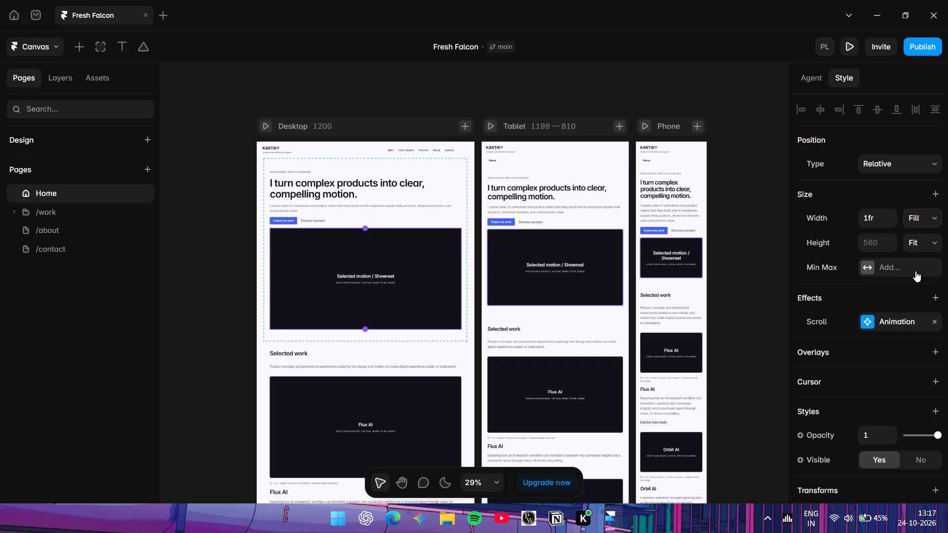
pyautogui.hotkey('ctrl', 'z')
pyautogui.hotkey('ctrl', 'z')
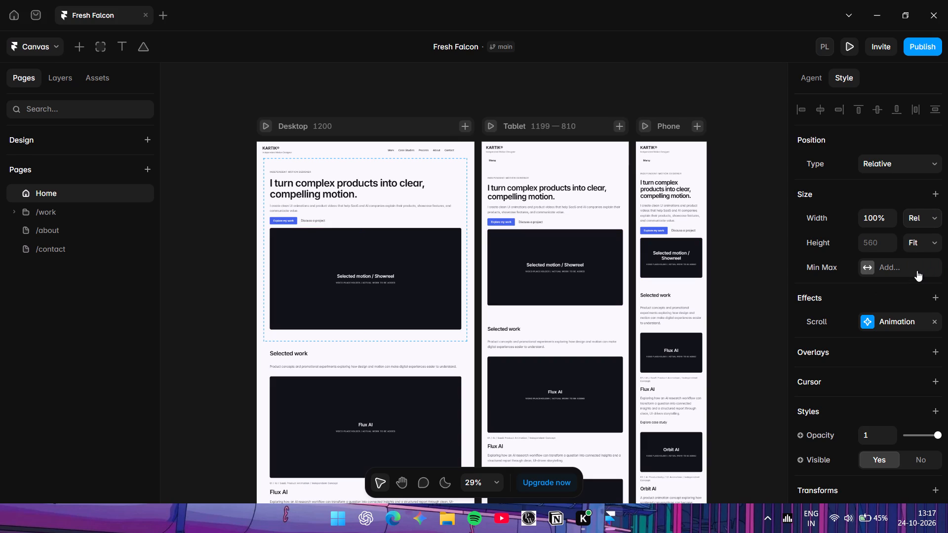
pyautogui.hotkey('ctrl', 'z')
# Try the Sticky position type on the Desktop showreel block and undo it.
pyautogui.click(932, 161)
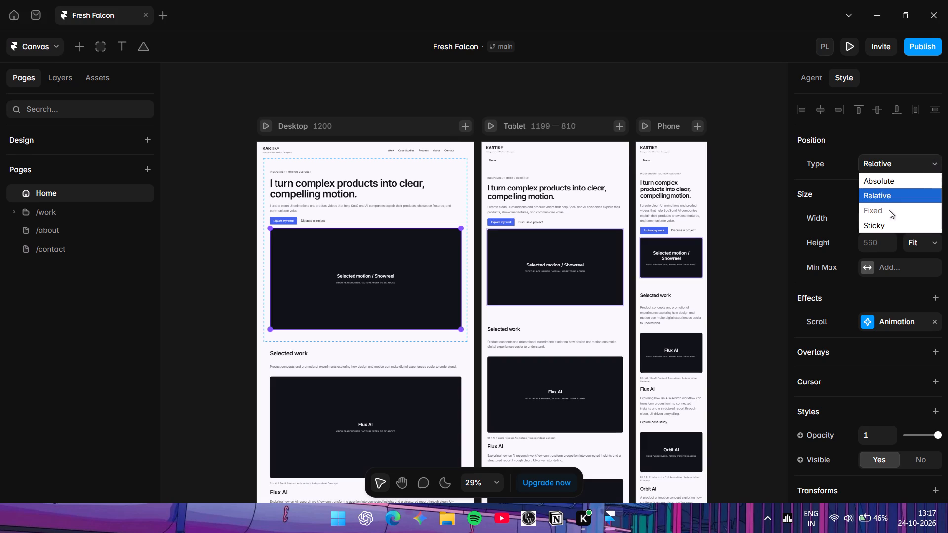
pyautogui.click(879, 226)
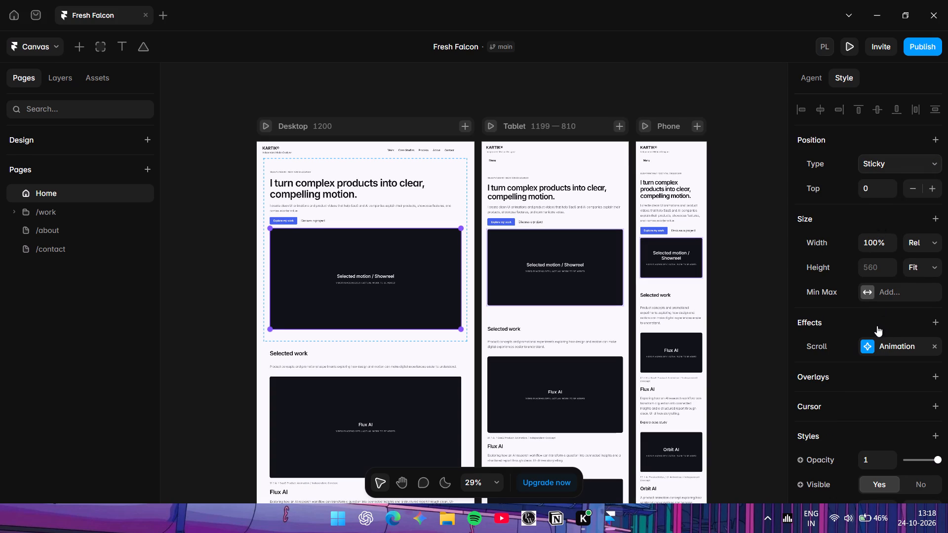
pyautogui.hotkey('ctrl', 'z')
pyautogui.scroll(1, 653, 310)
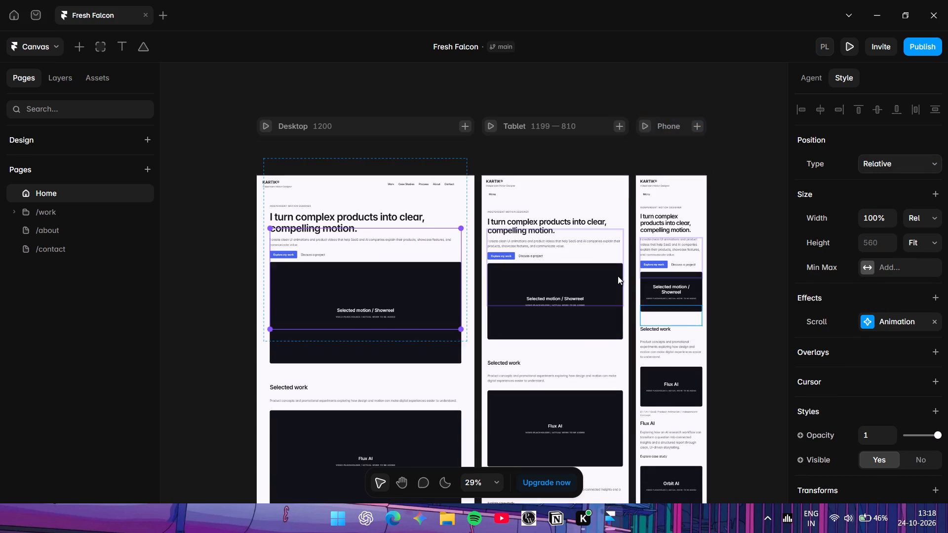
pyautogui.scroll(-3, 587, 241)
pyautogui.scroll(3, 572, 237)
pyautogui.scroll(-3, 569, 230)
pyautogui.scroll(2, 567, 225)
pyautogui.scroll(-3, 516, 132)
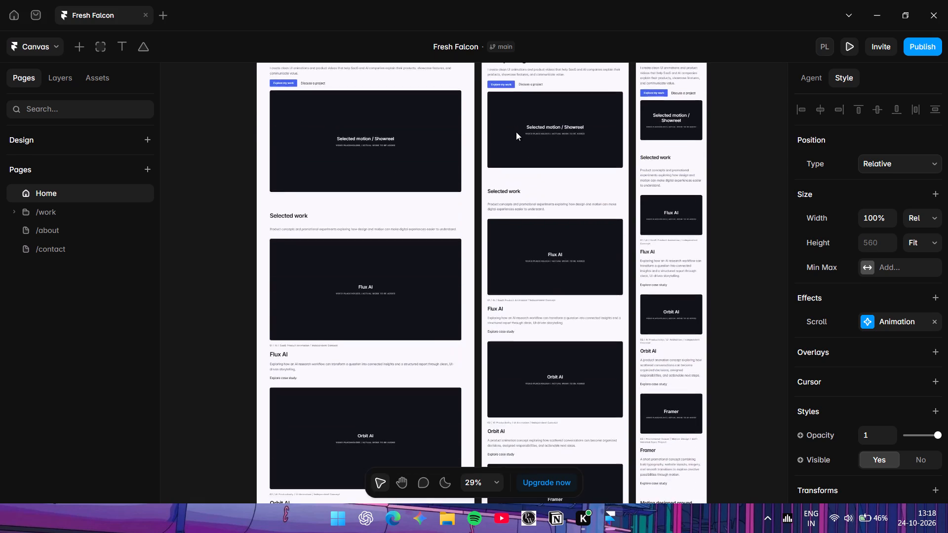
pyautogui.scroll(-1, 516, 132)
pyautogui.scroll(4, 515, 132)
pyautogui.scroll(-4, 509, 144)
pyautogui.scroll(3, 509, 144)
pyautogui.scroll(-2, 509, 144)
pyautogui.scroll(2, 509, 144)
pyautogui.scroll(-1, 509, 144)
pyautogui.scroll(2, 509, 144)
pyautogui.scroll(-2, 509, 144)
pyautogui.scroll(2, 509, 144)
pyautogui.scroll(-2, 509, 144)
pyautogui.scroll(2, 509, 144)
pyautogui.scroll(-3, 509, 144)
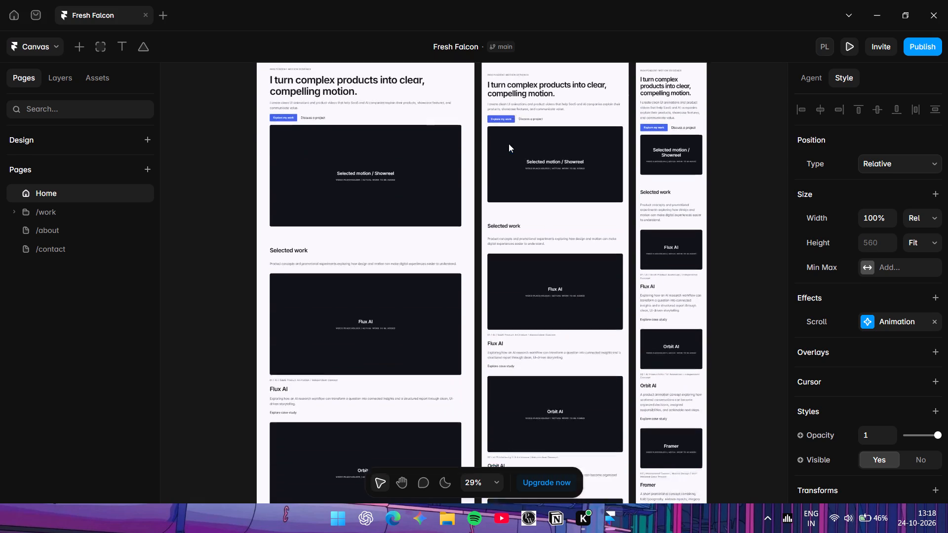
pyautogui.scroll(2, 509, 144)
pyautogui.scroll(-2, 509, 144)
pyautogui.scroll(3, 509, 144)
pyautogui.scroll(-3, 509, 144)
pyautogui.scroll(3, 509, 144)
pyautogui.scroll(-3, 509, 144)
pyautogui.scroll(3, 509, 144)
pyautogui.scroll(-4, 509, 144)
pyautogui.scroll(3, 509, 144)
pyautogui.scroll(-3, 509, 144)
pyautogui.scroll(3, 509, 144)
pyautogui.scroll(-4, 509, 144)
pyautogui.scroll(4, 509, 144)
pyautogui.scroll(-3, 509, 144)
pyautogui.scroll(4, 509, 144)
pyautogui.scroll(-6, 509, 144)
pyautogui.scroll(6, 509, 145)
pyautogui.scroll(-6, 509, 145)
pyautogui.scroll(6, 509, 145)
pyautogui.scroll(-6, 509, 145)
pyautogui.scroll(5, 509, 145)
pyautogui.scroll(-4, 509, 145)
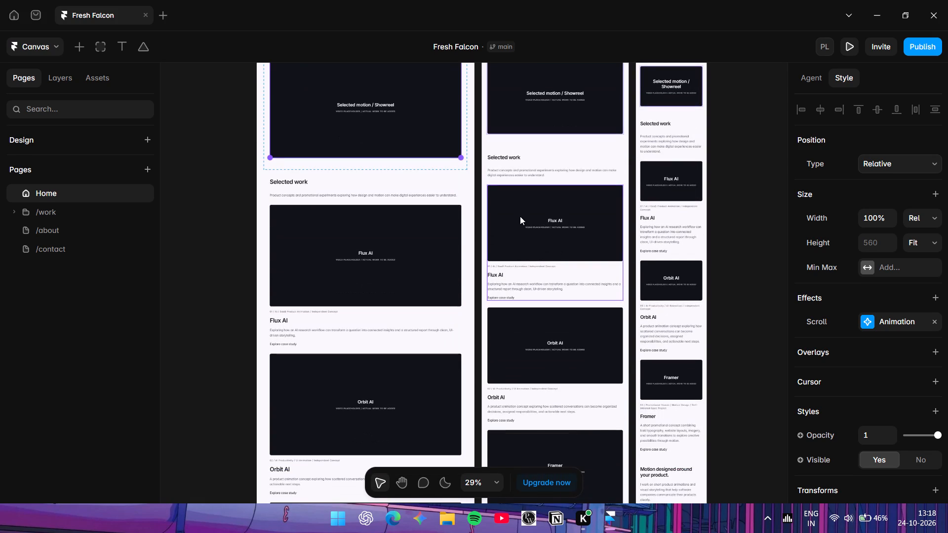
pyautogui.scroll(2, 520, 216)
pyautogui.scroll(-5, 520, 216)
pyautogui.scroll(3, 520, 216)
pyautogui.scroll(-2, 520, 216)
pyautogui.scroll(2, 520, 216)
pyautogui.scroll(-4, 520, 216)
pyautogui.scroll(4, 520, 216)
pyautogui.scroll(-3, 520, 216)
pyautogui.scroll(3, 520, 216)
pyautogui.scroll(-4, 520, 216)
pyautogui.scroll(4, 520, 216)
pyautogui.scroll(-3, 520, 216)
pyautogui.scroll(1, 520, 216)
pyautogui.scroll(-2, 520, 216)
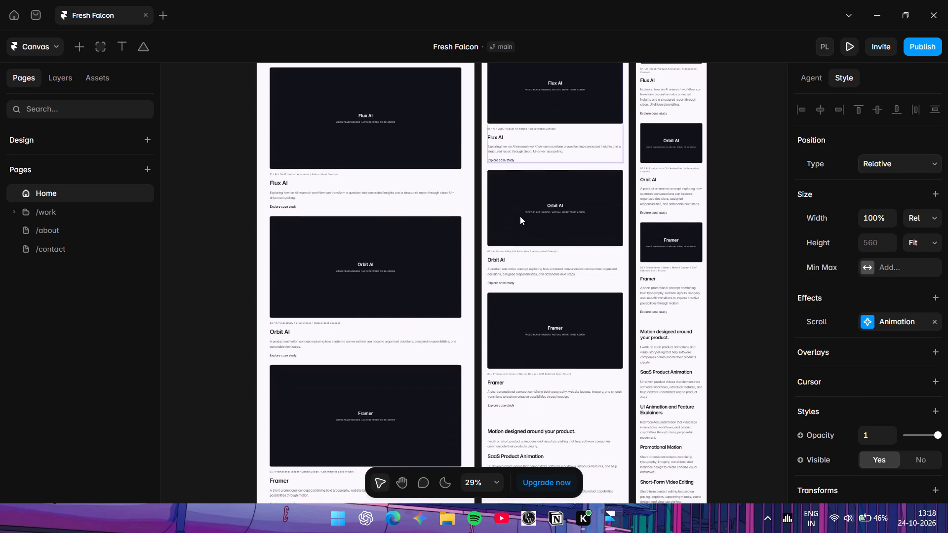
# Look over the full length of the Home page's Desktop, Tablet and Phone layouts.
pyautogui.scroll(-16, 520, 216)
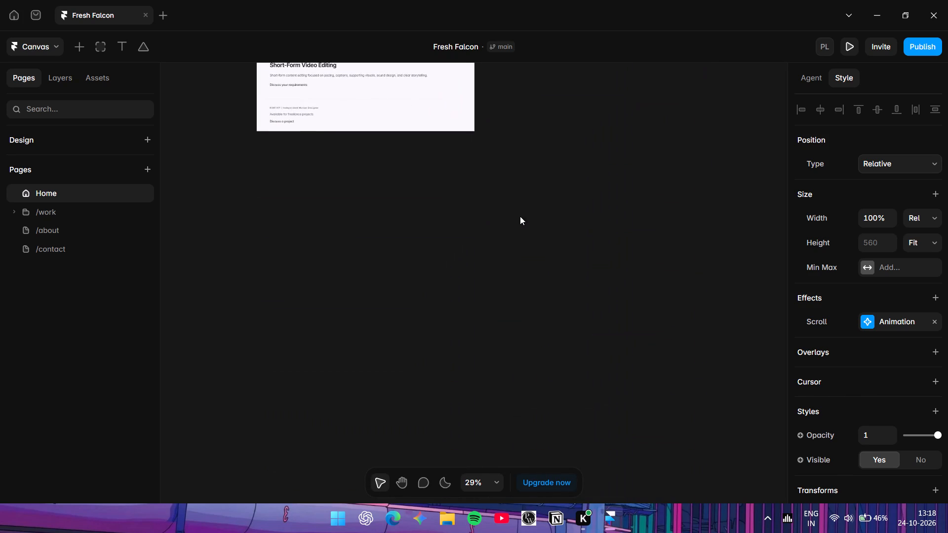
pyautogui.scroll(-1, 520, 216)
pyautogui.scroll(20, 520, 216)
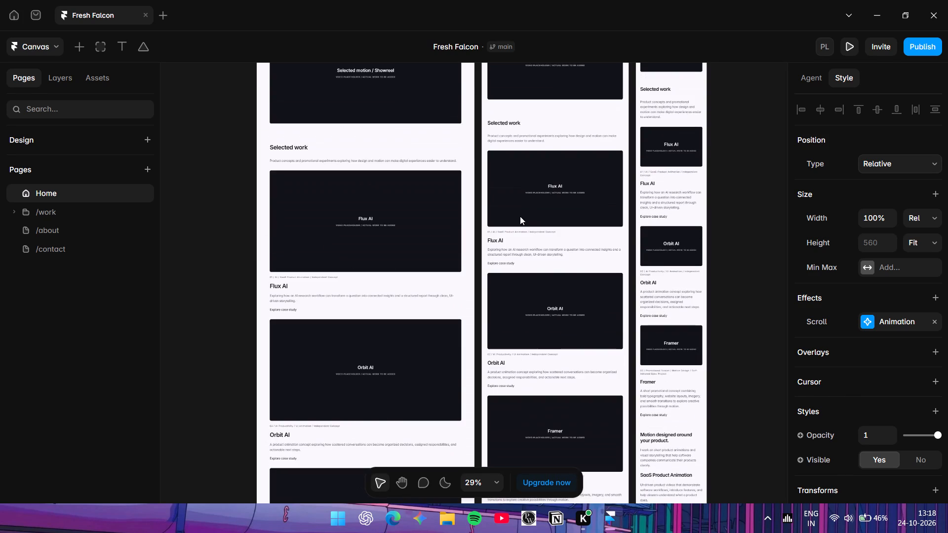
pyautogui.scroll(6, 520, 216)
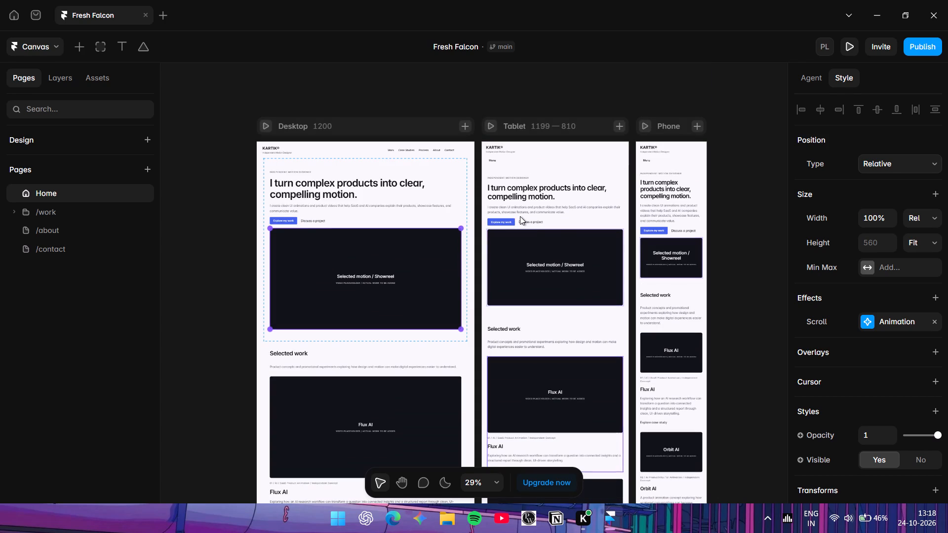
# Select the content sections of the Tablet and Phone layouts together, move them out of their frames, and clear the selection.
pyautogui.moveTo(734, 115); pyautogui.dragTo(631, 211)
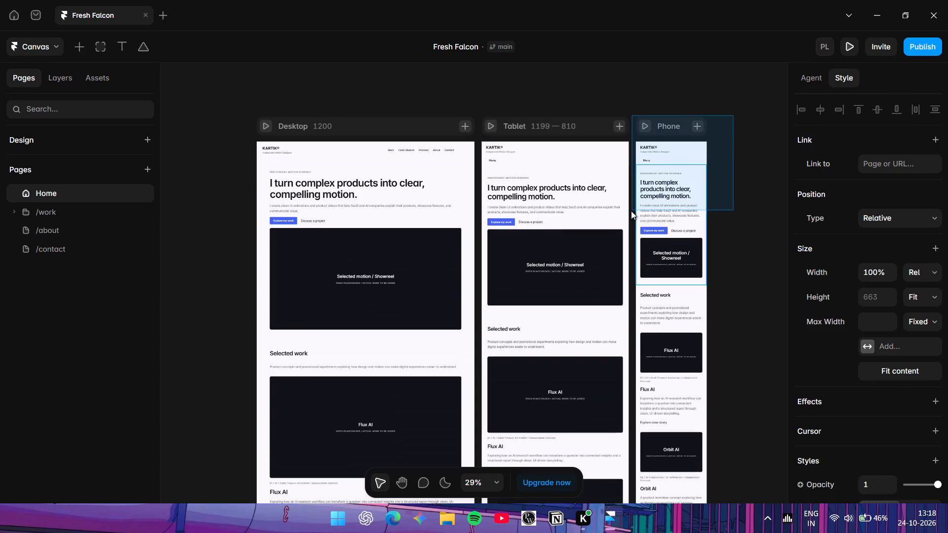
pyautogui.moveTo(631, 211); pyautogui.dragTo(620, 522)
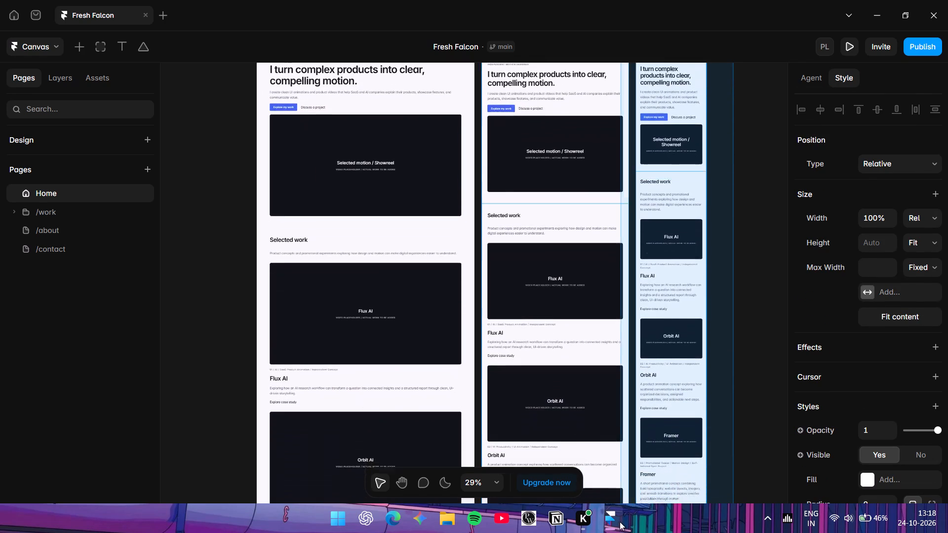
pyautogui.moveTo(620, 522); pyautogui.dragTo(619, 520)
pyautogui.moveTo(623, 502); pyautogui.dragTo(631, 499)
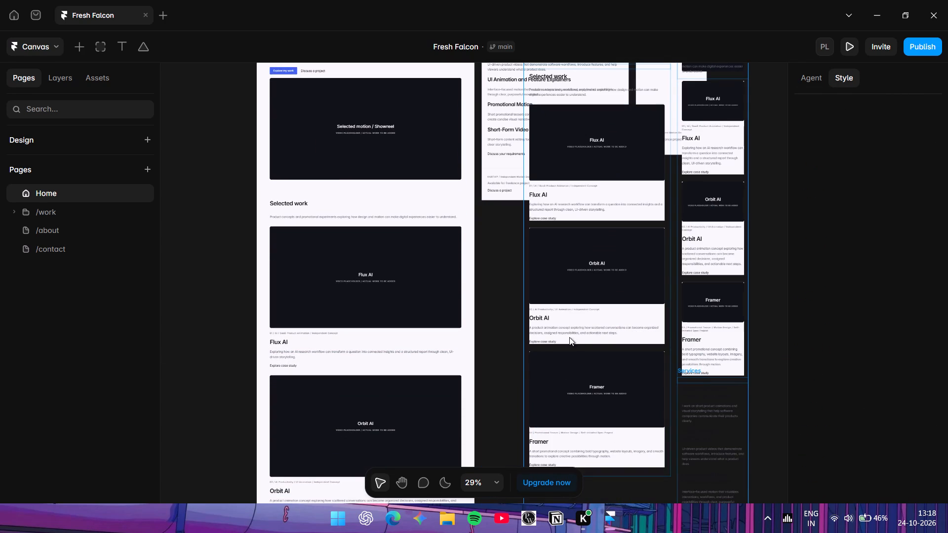
pyautogui.click(514, 297)
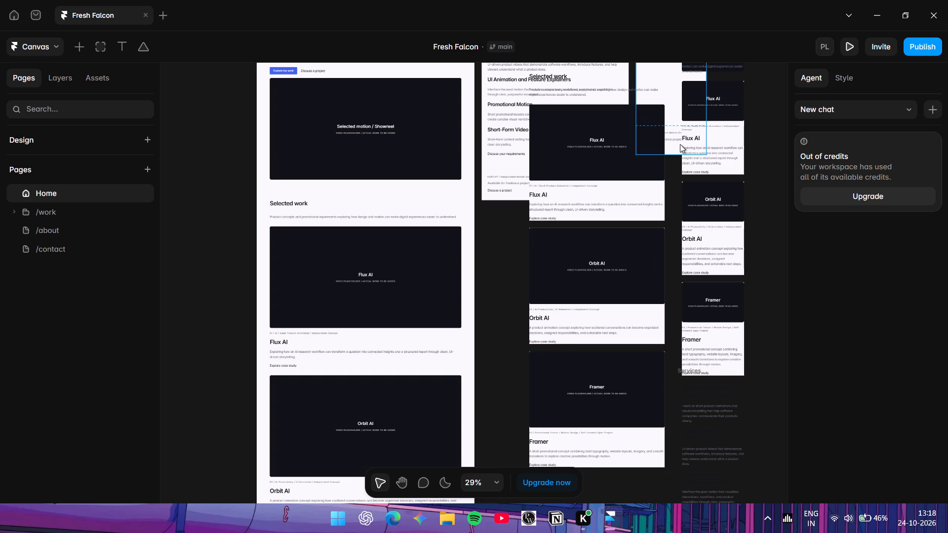
pyautogui.scroll(-1, 741, 165)
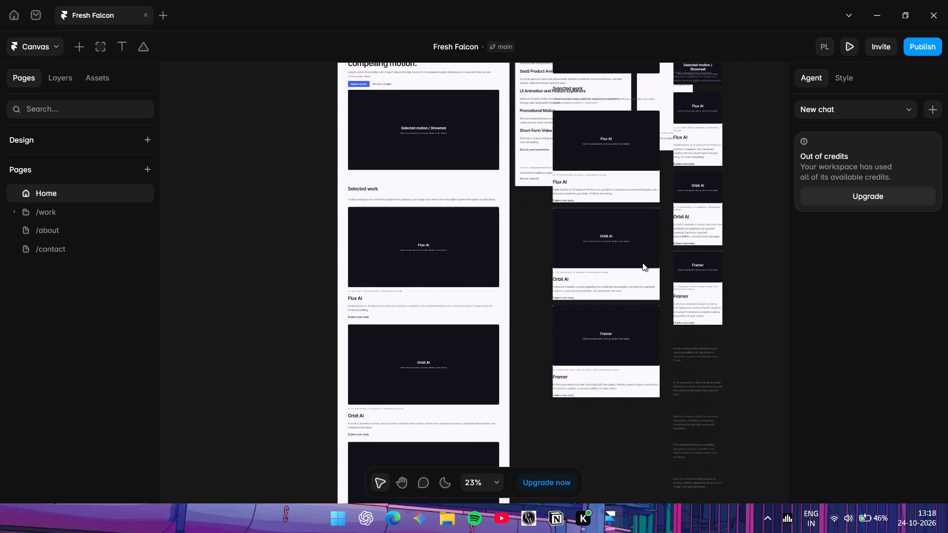
# Undo the move of the Tablet and Phone content sections out of their frames.
pyautogui.scroll(3, 642, 263)
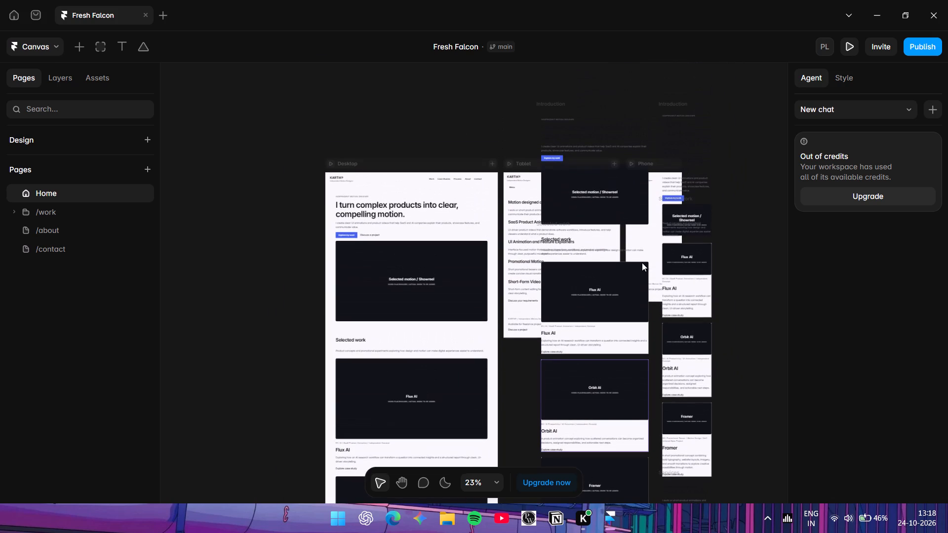
pyautogui.click(642, 263)
pyautogui.hotkey('ctrl', 'z')
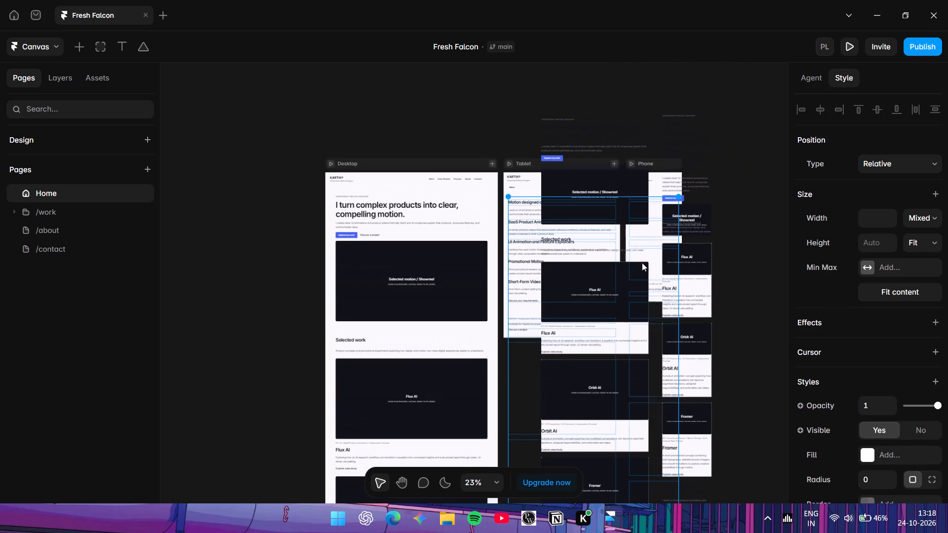
pyautogui.hotkey('ctrl', 'z')
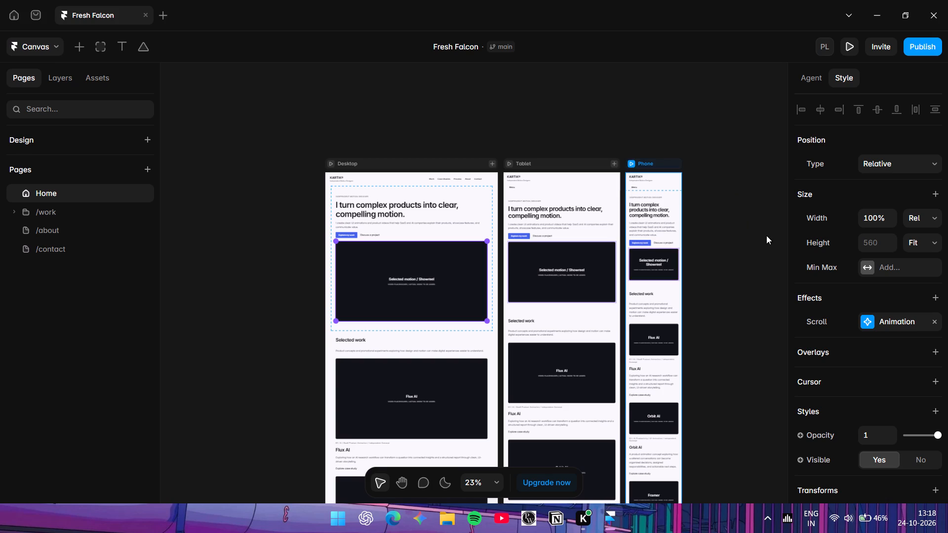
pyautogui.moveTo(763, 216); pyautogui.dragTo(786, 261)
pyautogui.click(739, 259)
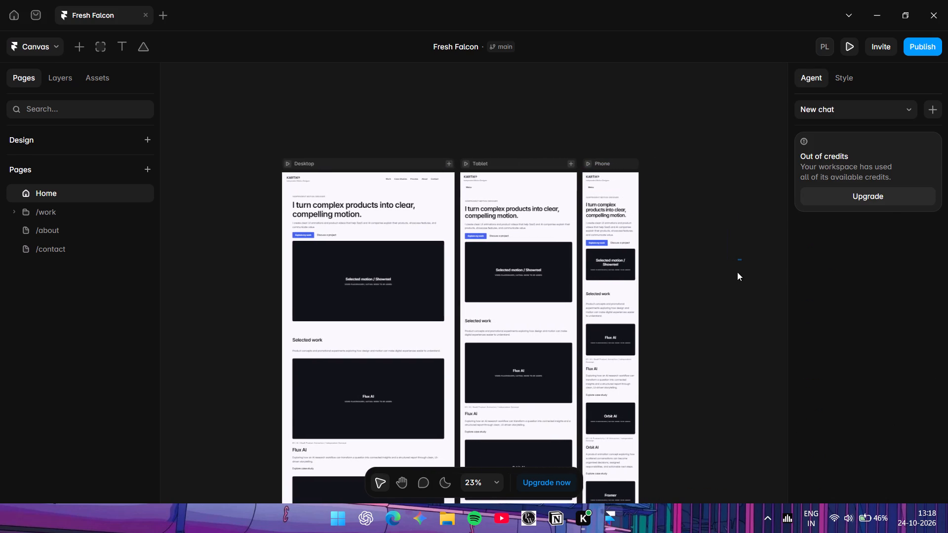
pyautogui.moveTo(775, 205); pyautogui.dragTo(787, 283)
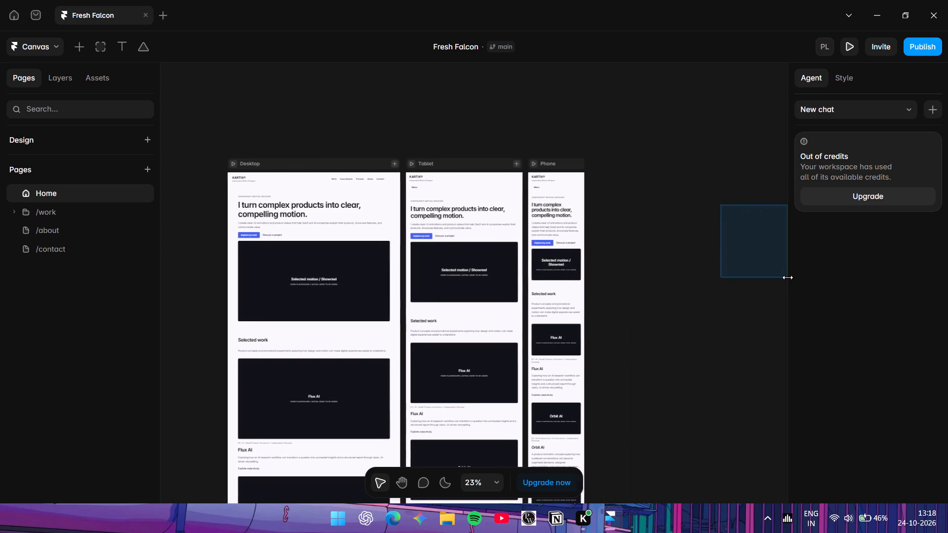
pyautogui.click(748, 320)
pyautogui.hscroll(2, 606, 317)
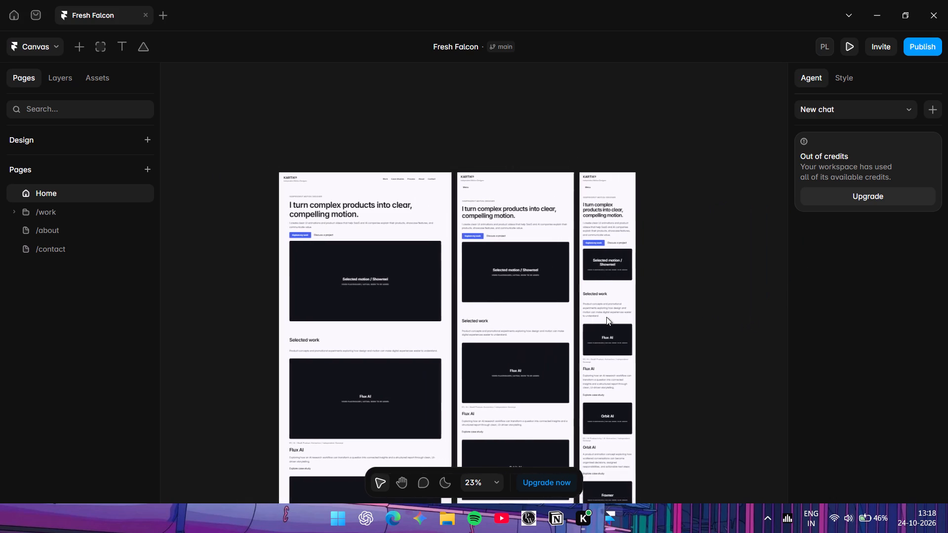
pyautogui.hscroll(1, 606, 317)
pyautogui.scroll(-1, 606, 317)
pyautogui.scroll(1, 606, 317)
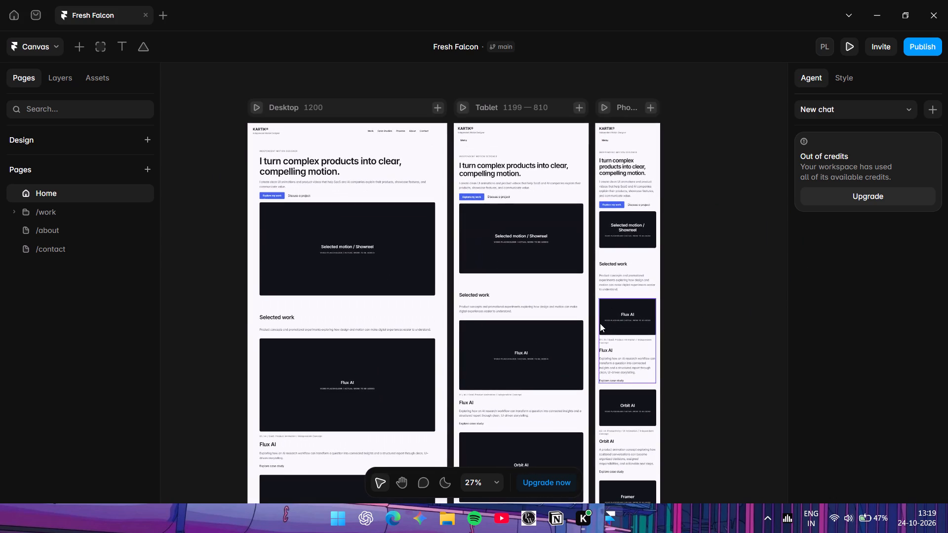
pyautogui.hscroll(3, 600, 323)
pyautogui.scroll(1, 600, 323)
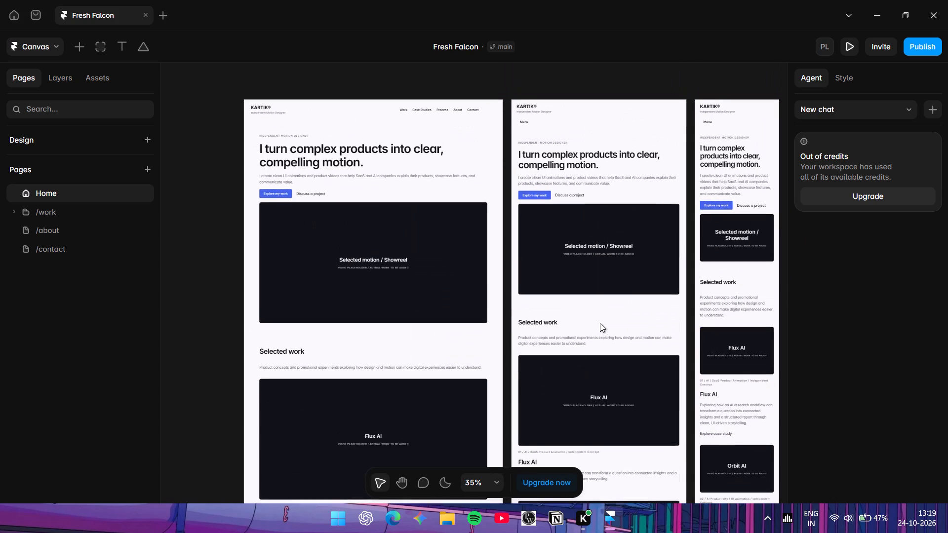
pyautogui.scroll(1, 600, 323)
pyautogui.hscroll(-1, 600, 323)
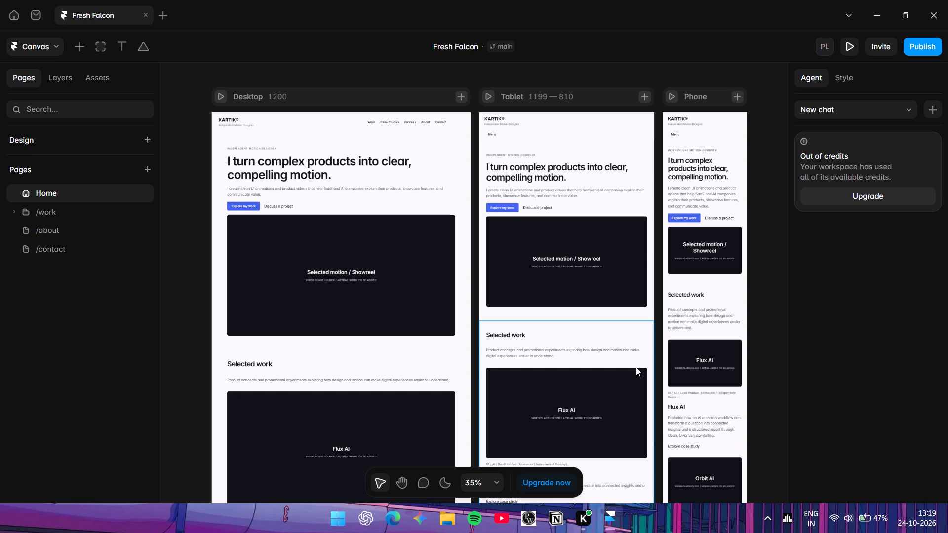
# Preview the Home page at the Desktop breakpoint and return to the canvas.
pyautogui.click(636, 367)
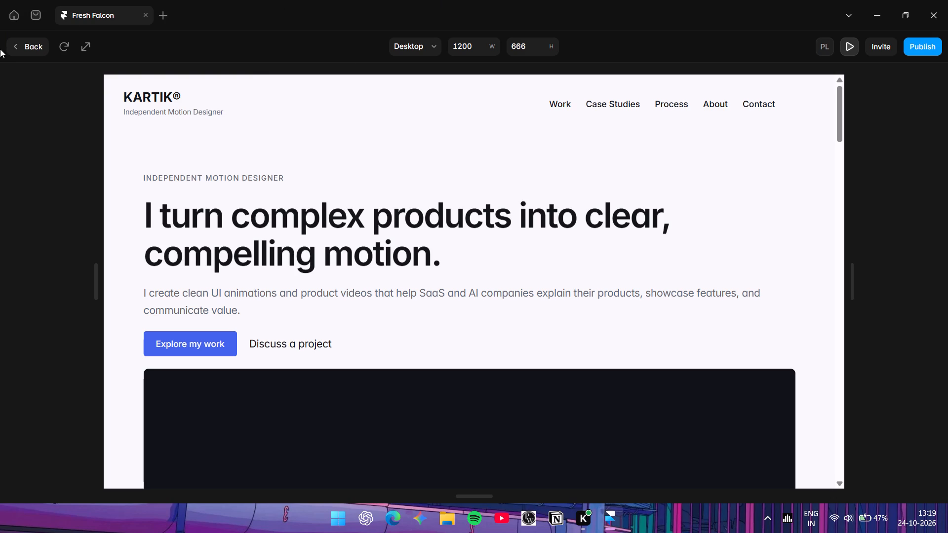
pyautogui.click(17, 49)
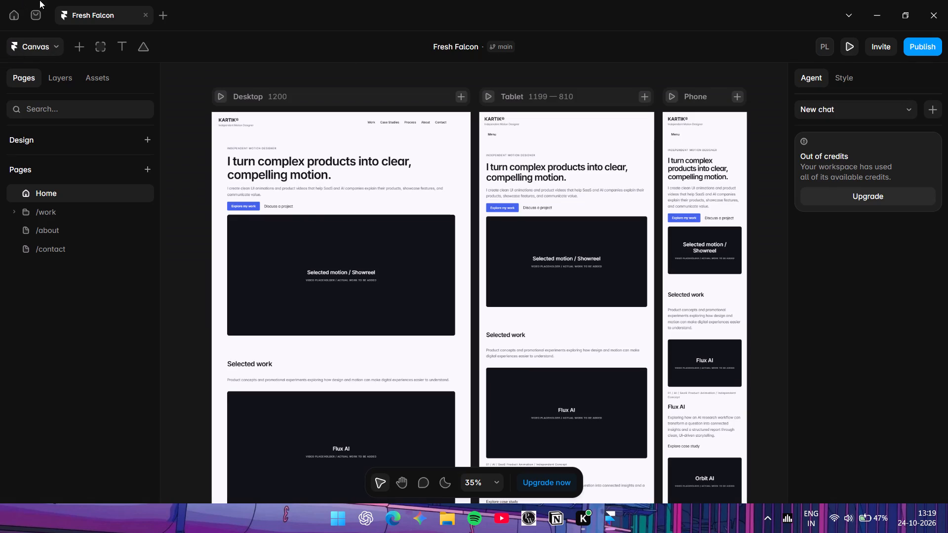
# Look over the Home page's Desktop, Tablet and Phone layouts down to their footers.
pyautogui.scroll(-5, 397, 136)
pyautogui.scroll(-4, 426, 164)
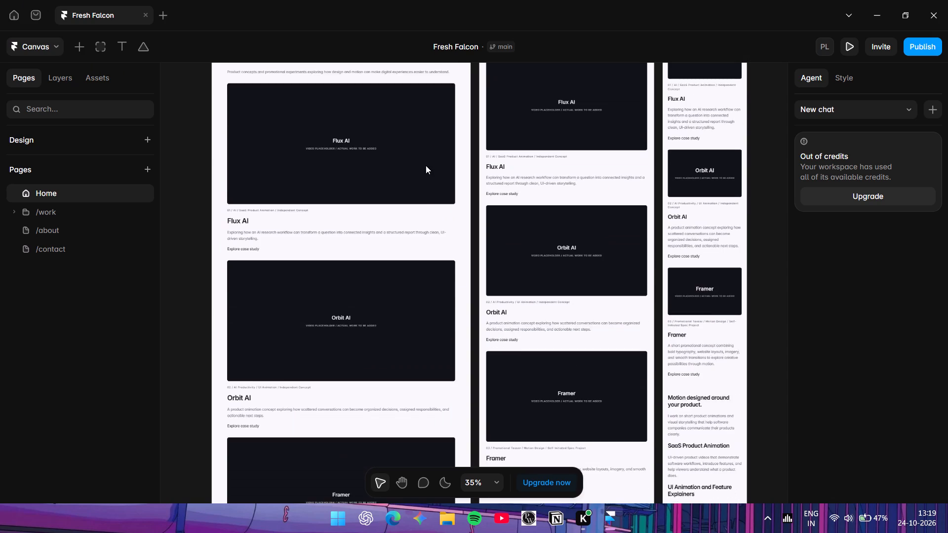
pyautogui.scroll(-1, 426, 165)
pyautogui.scroll(1, 426, 165)
pyautogui.scroll(-16, 426, 167)
pyautogui.scroll(1, 425, 171)
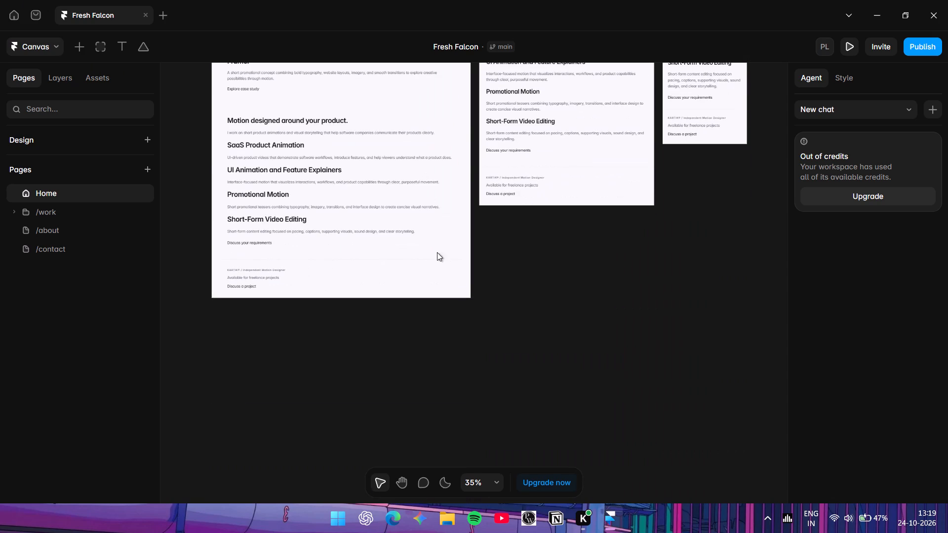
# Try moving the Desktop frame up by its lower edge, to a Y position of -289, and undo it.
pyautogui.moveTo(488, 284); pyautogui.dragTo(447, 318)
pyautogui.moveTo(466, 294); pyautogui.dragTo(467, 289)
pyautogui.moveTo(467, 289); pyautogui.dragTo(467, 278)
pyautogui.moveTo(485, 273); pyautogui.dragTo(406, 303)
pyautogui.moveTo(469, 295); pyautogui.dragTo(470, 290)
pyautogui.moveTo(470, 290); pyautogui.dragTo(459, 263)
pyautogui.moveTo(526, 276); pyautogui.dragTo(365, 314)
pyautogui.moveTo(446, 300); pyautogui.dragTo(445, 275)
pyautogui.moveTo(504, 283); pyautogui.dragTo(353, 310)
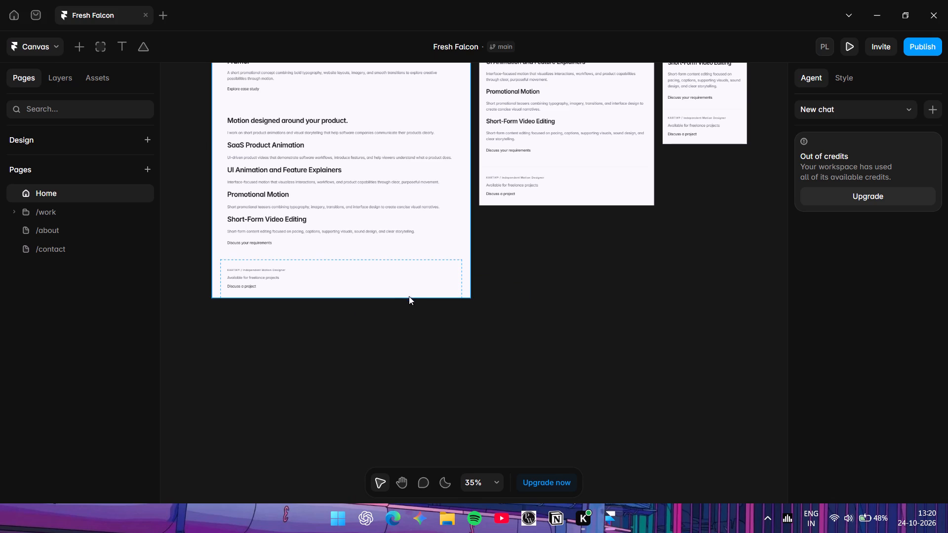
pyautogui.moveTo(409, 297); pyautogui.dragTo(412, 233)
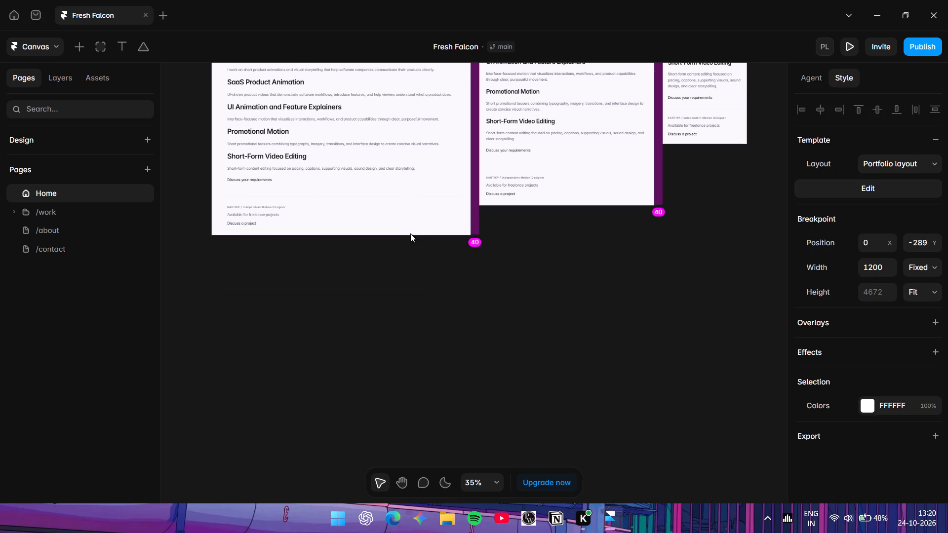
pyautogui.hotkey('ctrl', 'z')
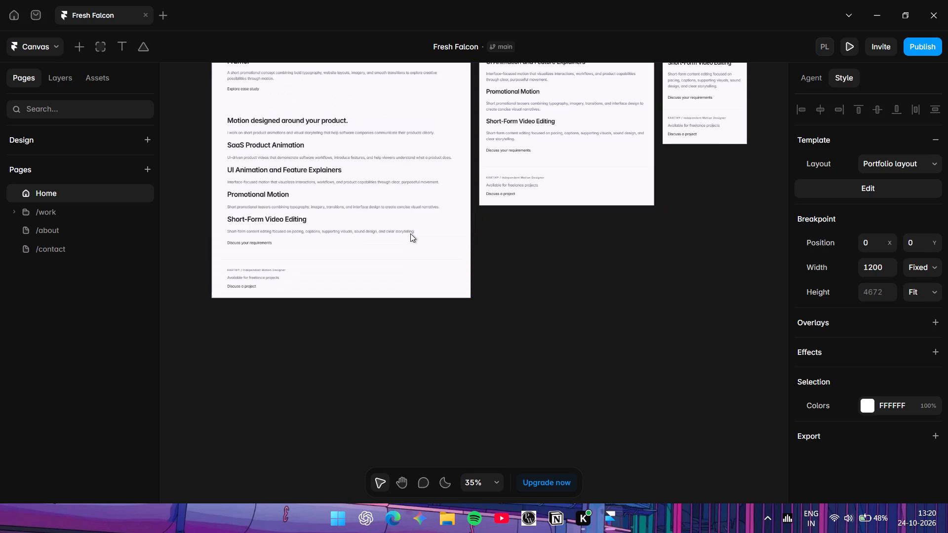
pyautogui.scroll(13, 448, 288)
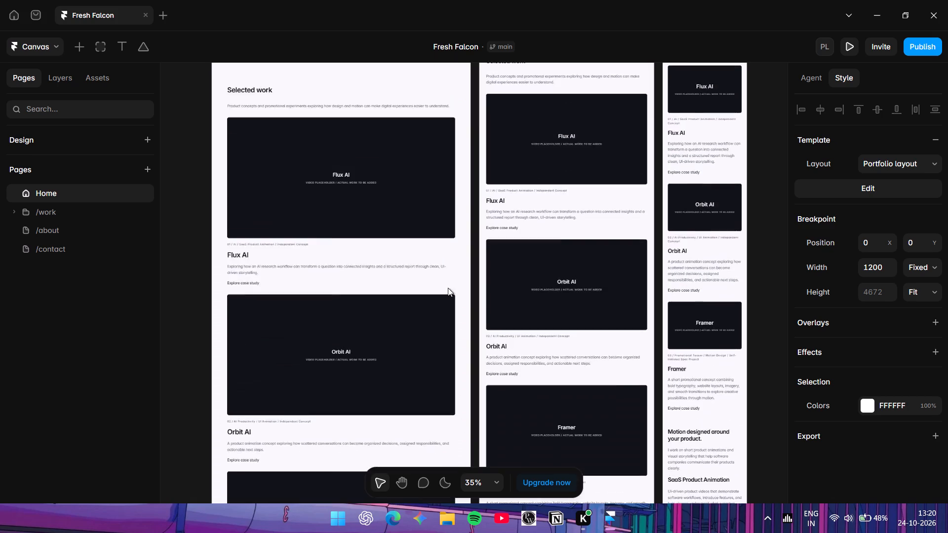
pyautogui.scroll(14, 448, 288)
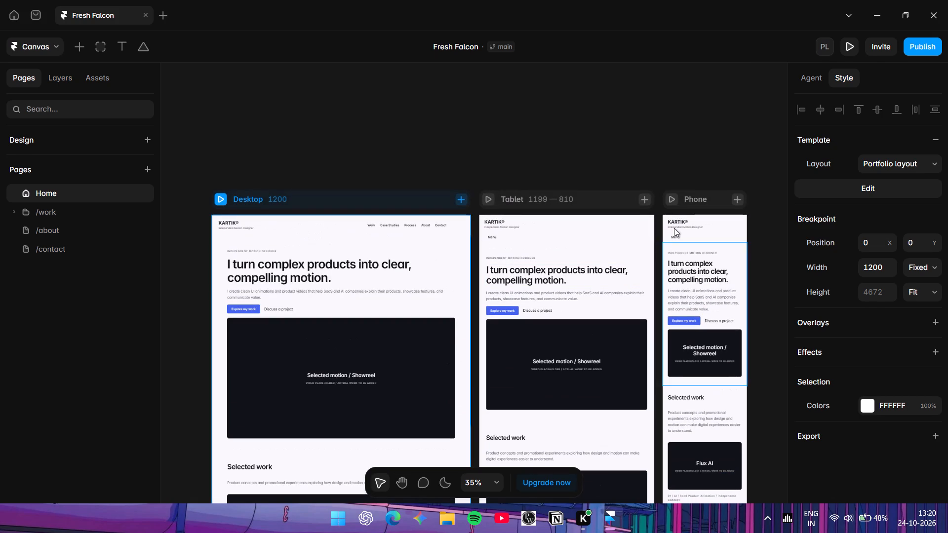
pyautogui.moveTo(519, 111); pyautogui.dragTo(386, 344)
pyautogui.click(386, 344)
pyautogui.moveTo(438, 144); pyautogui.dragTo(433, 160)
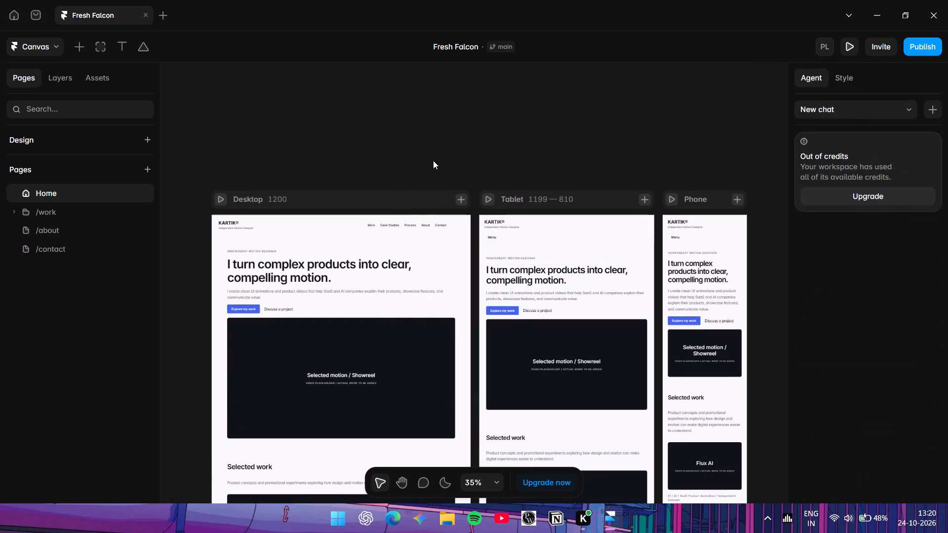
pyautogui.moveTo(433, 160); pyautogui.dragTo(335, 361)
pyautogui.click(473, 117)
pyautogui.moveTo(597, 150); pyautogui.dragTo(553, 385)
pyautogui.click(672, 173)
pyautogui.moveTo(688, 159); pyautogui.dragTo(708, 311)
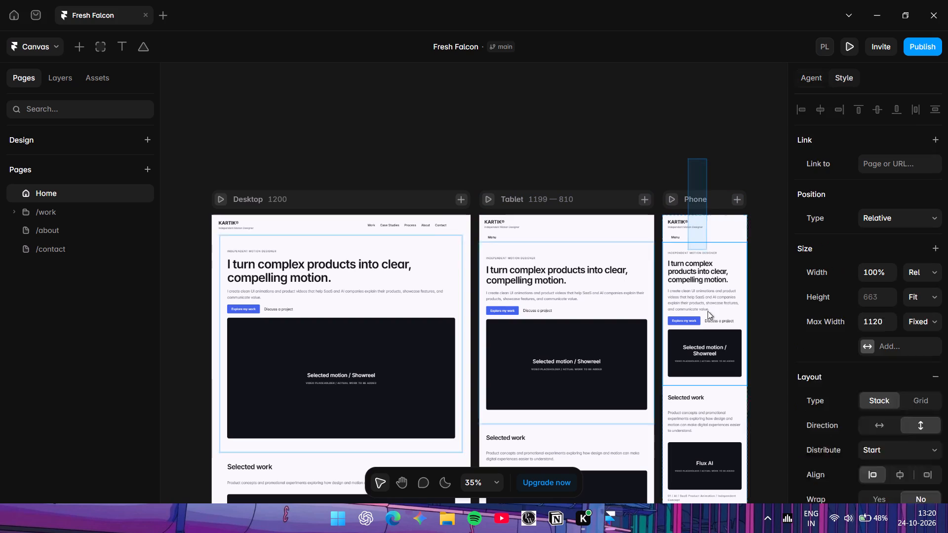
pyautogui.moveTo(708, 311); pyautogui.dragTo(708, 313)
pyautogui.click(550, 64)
# Examine the Desktop layout's header, hero text and showreel block up close.
pyautogui.scroll(1, 283, 292)
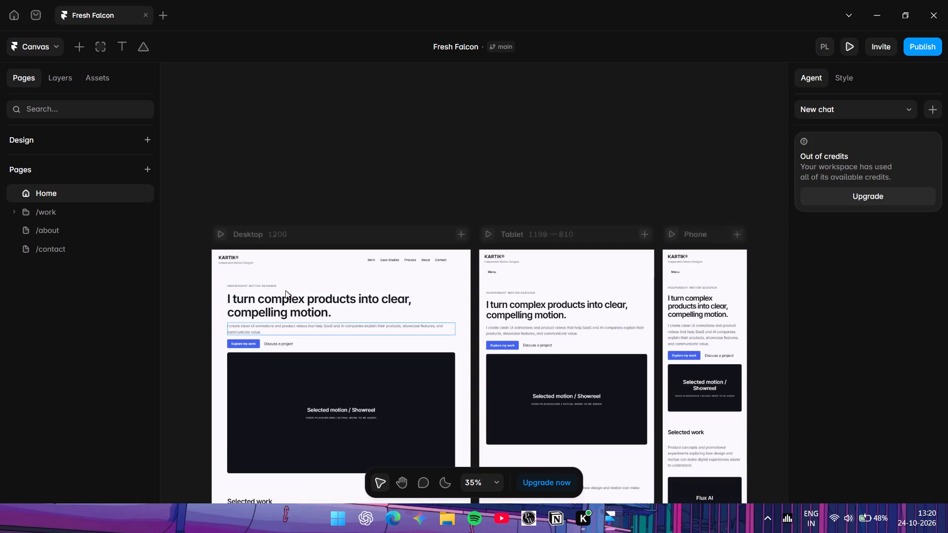
pyautogui.scroll(-3, 288, 288)
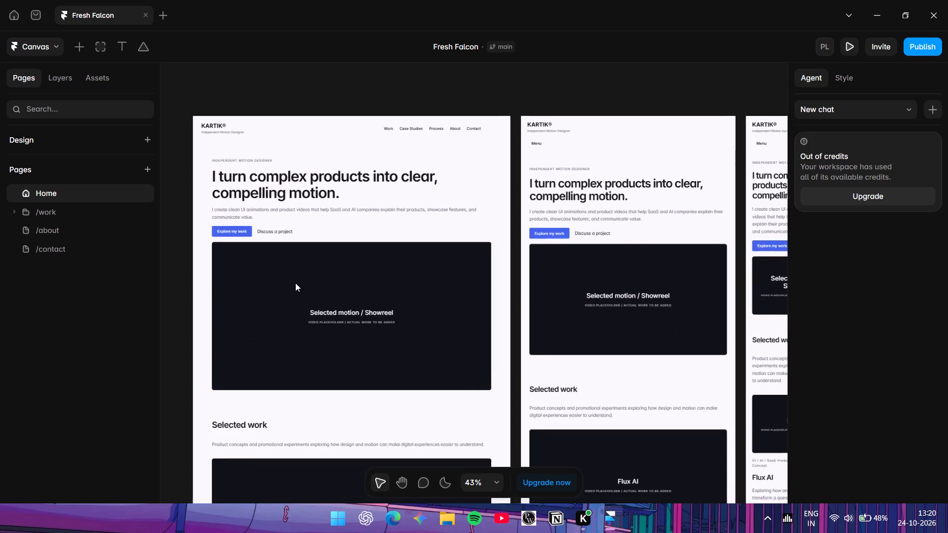
pyautogui.hscroll(2, 295, 283)
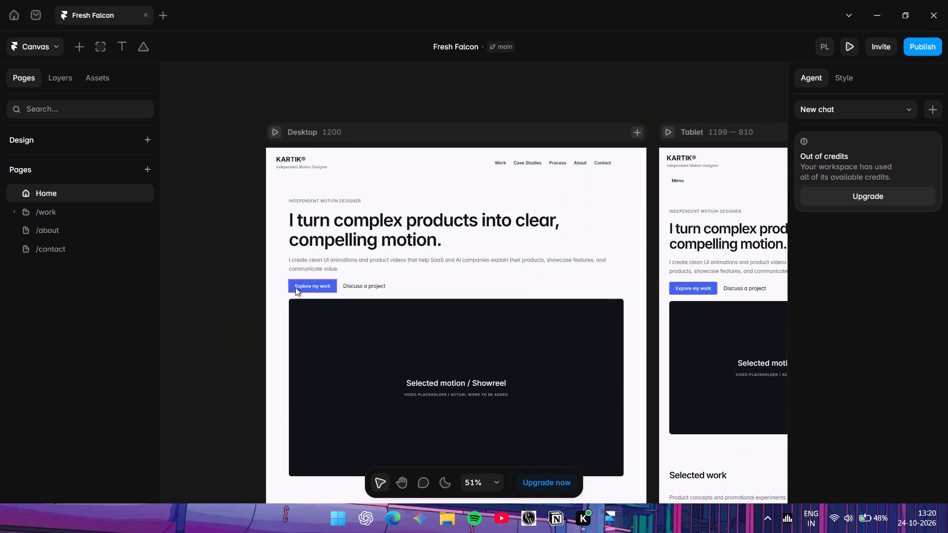
pyautogui.scroll(1, 295, 289)
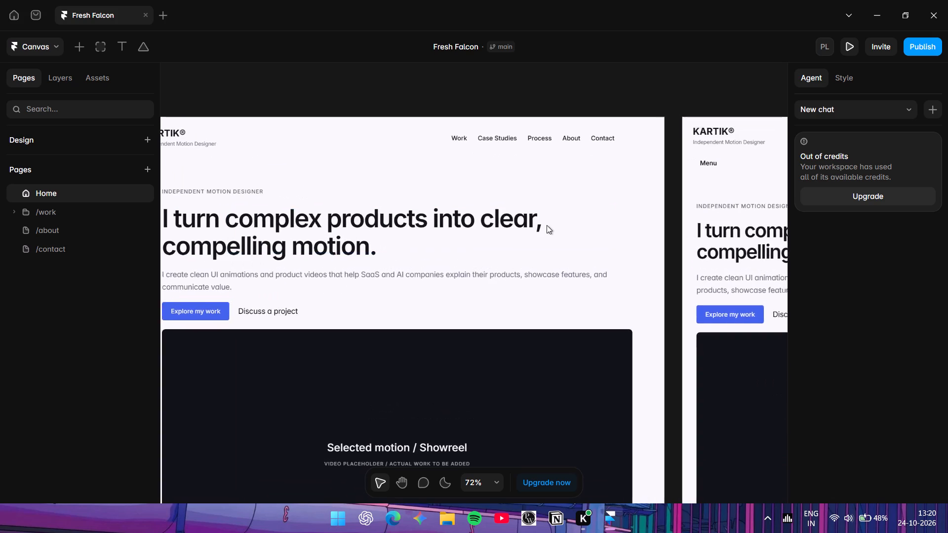
pyautogui.scroll(-2, 547, 225)
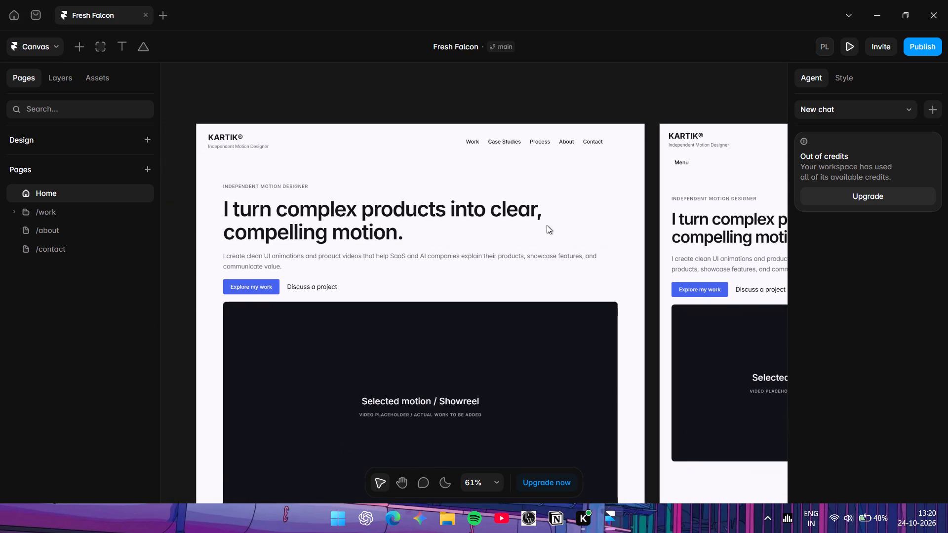
pyautogui.scroll(-1, 547, 225)
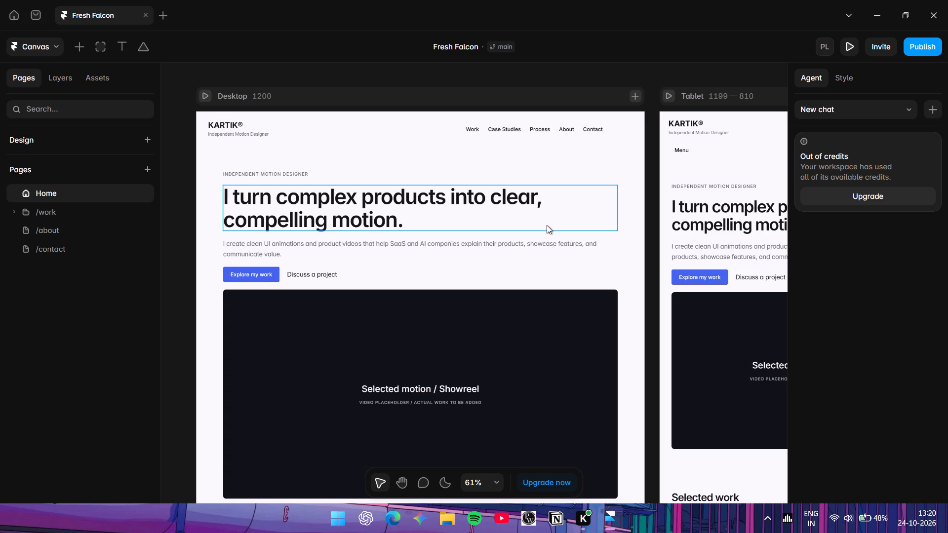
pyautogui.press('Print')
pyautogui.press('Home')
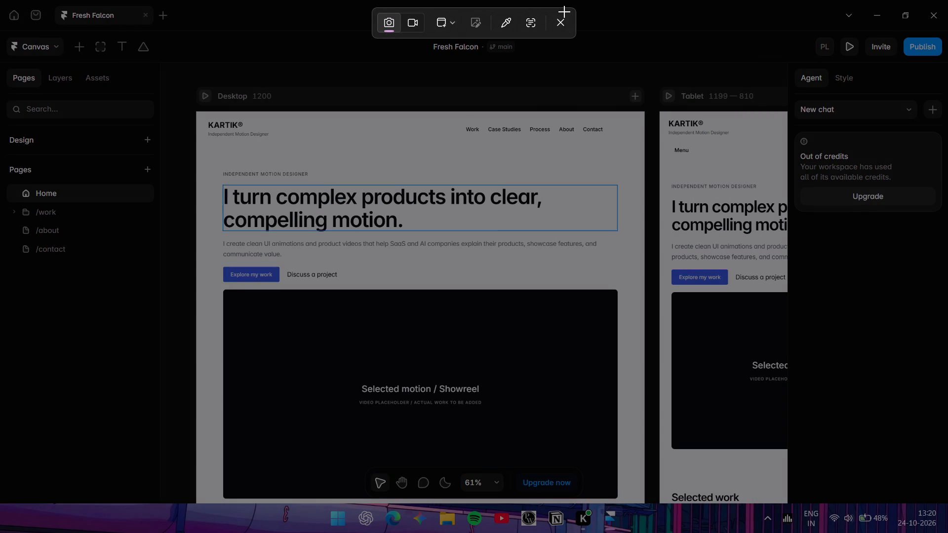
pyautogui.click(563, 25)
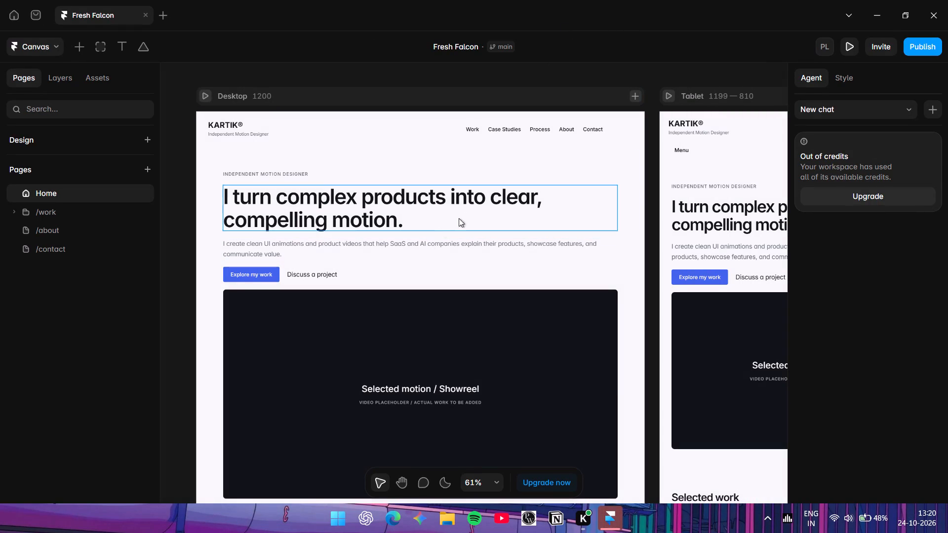
# Look down the Desktop layout from the hero and showreel block to the Flux AI and Orbit AI projects.
pyautogui.scroll(-3, 501, 203)
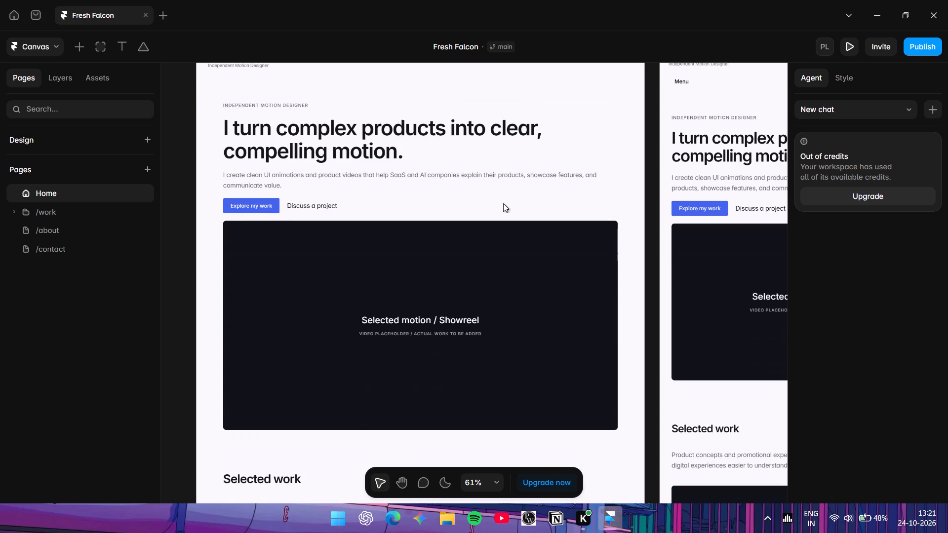
pyautogui.scroll(-1, 503, 203)
pyautogui.scroll(3, 503, 203)
pyautogui.scroll(-4, 503, 203)
pyautogui.scroll(4, 503, 203)
pyautogui.scroll(-3, 503, 203)
pyautogui.scroll(3, 503, 203)
pyautogui.scroll(-4, 505, 201)
pyautogui.scroll(3, 505, 183)
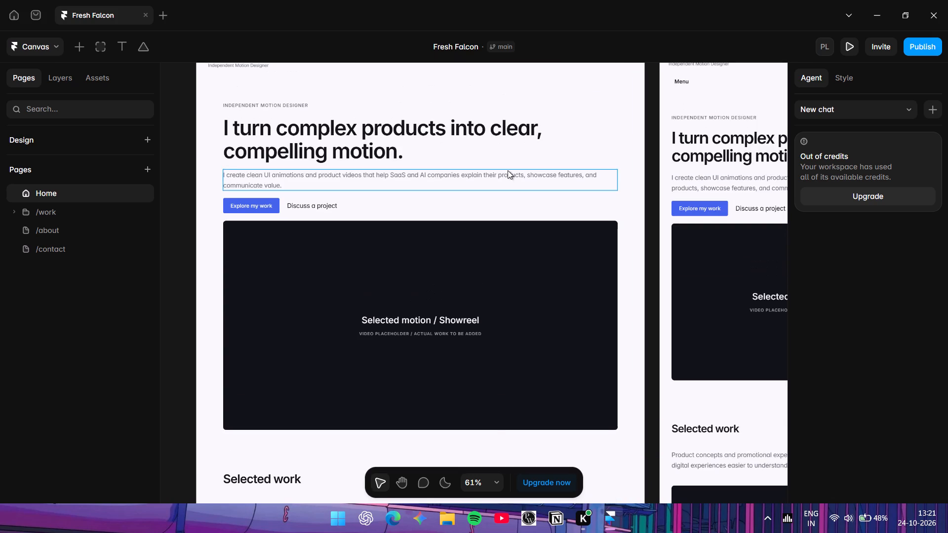
pyautogui.scroll(-15, 513, 155)
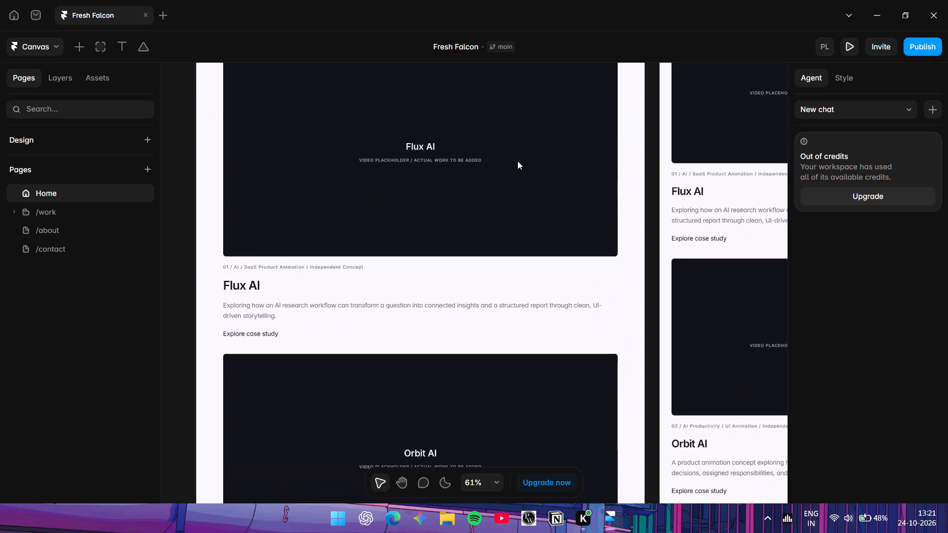
# Look over the Desktop layout's Orbit AI and Framer projects, and back up through Selected work to the showreel block and header.
pyautogui.scroll(-8, 517, 163)
pyautogui.scroll(1, 519, 169)
pyautogui.scroll(-2, 519, 169)
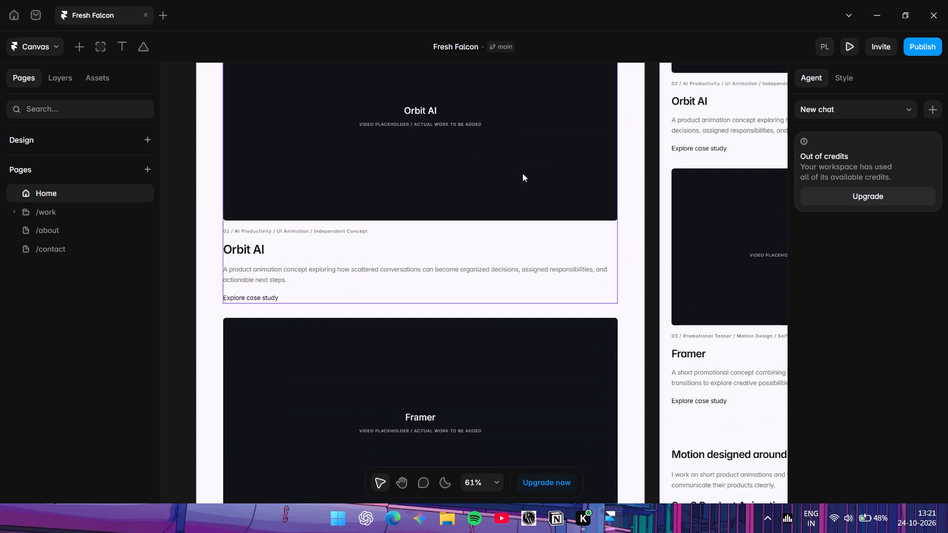
pyautogui.scroll(2, 524, 172)
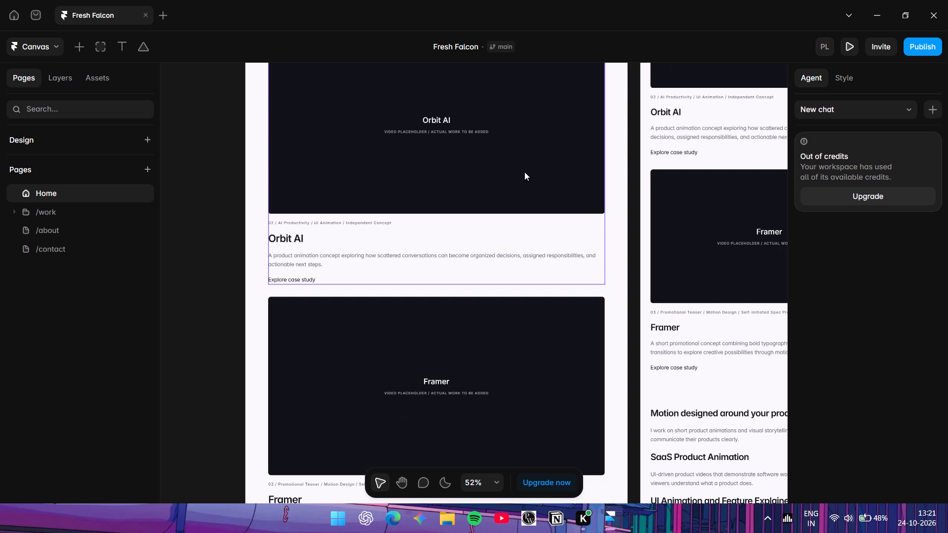
pyautogui.scroll(7, 524, 172)
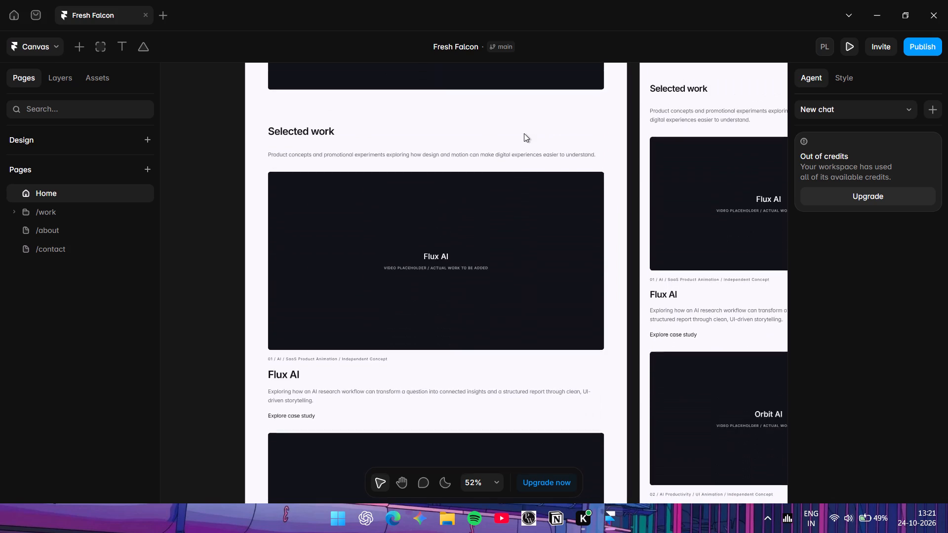
pyautogui.scroll(1, 524, 133)
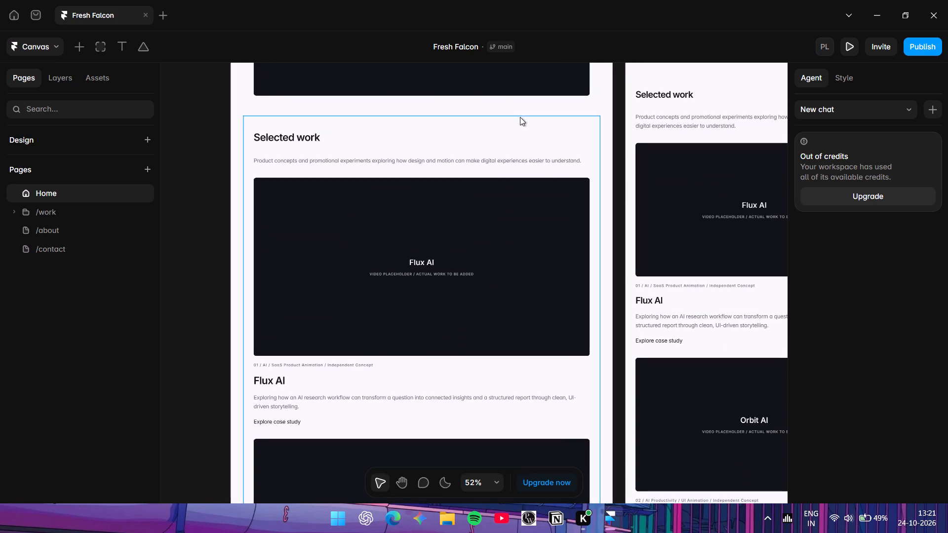
pyautogui.scroll(1, 507, 66)
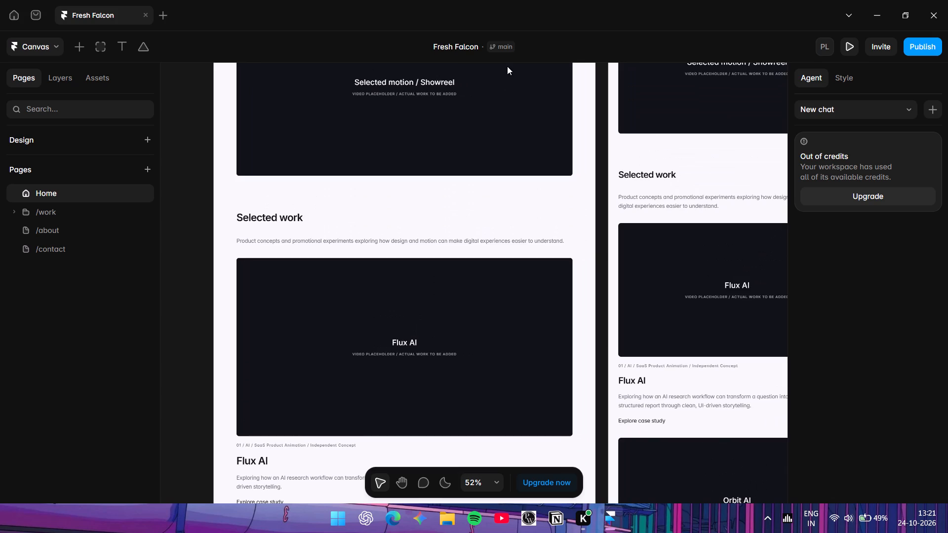
pyautogui.scroll(1, 450, 238)
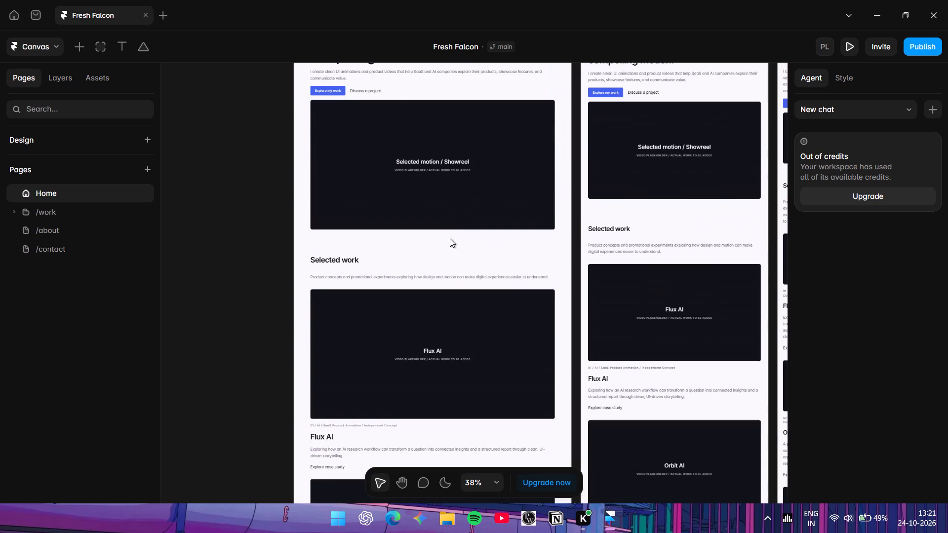
pyautogui.scroll(1, 450, 238)
pyautogui.scroll(2, 446, 169)
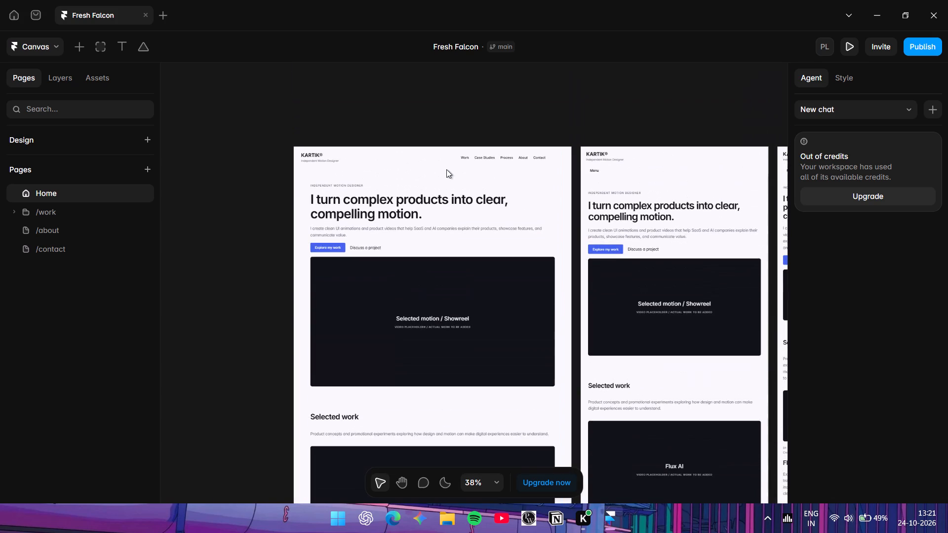
pyautogui.hscroll(-3, 446, 169)
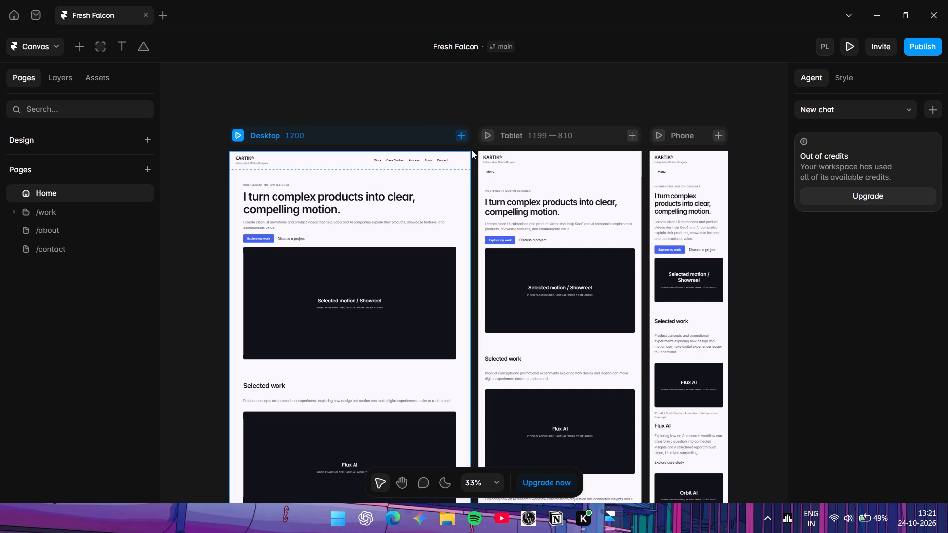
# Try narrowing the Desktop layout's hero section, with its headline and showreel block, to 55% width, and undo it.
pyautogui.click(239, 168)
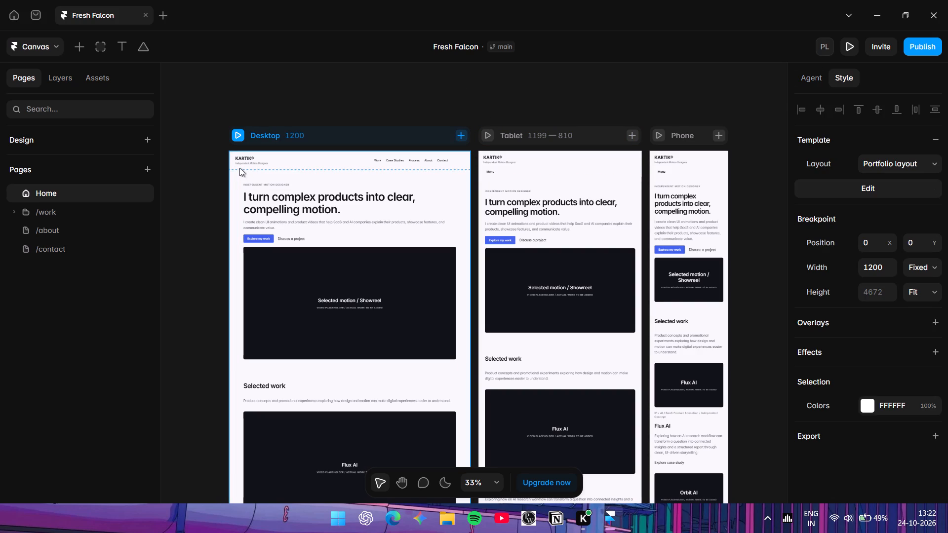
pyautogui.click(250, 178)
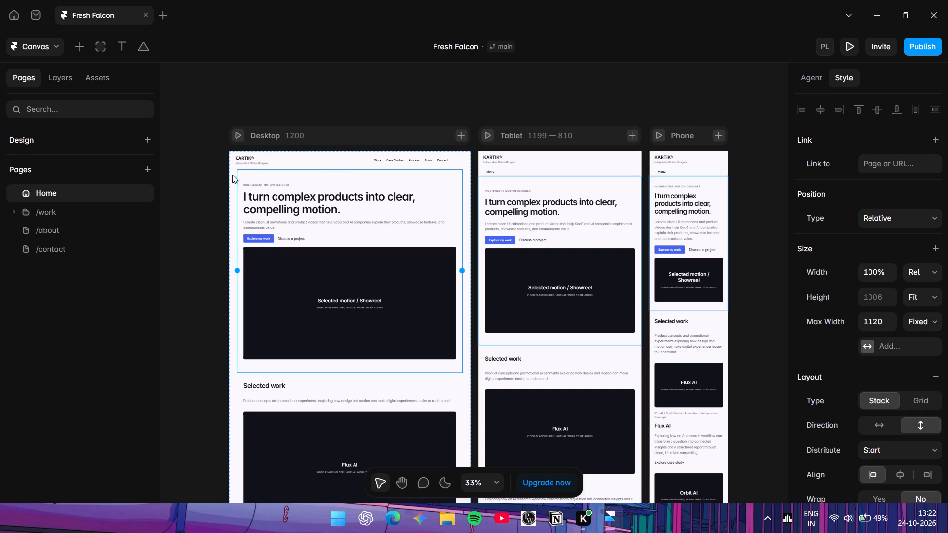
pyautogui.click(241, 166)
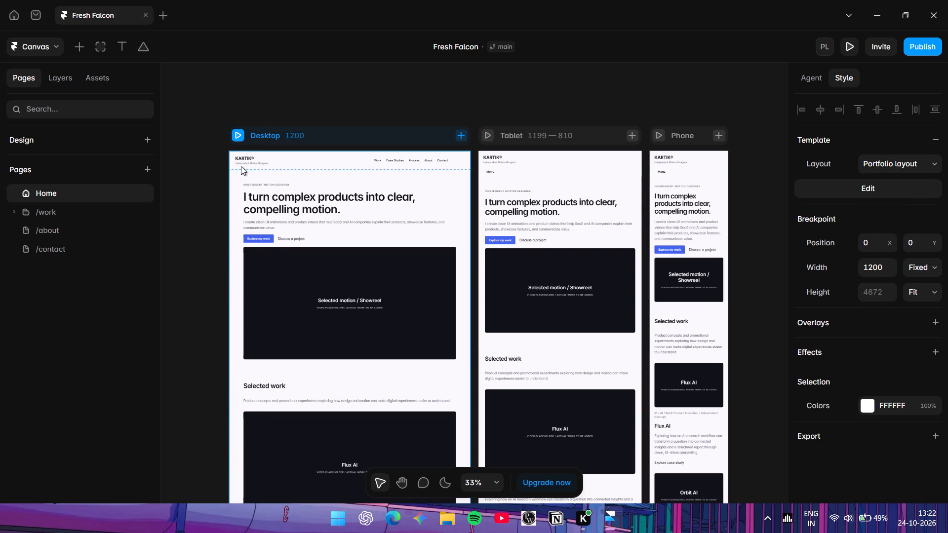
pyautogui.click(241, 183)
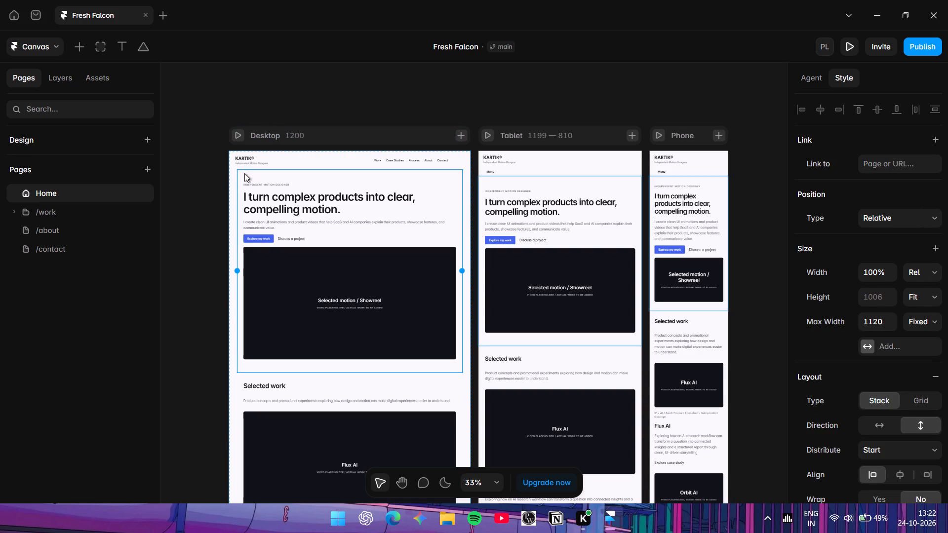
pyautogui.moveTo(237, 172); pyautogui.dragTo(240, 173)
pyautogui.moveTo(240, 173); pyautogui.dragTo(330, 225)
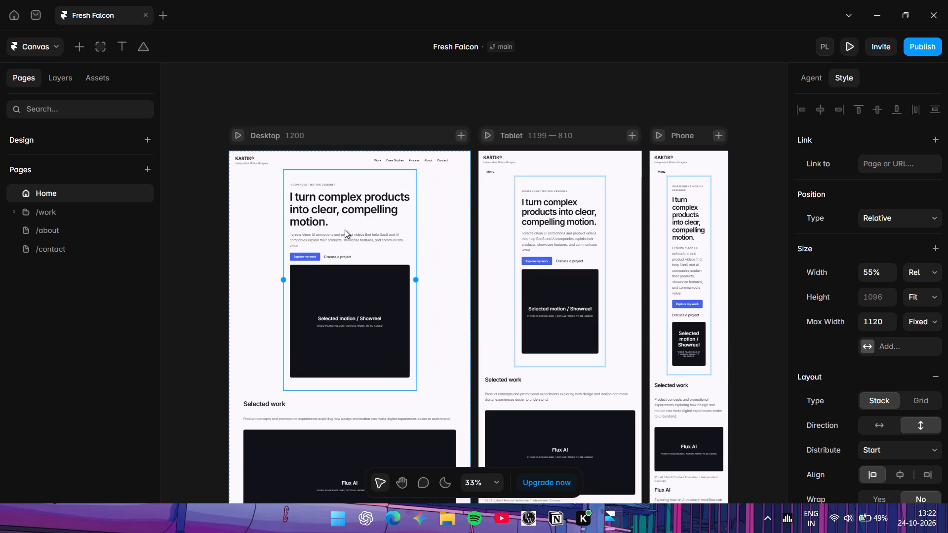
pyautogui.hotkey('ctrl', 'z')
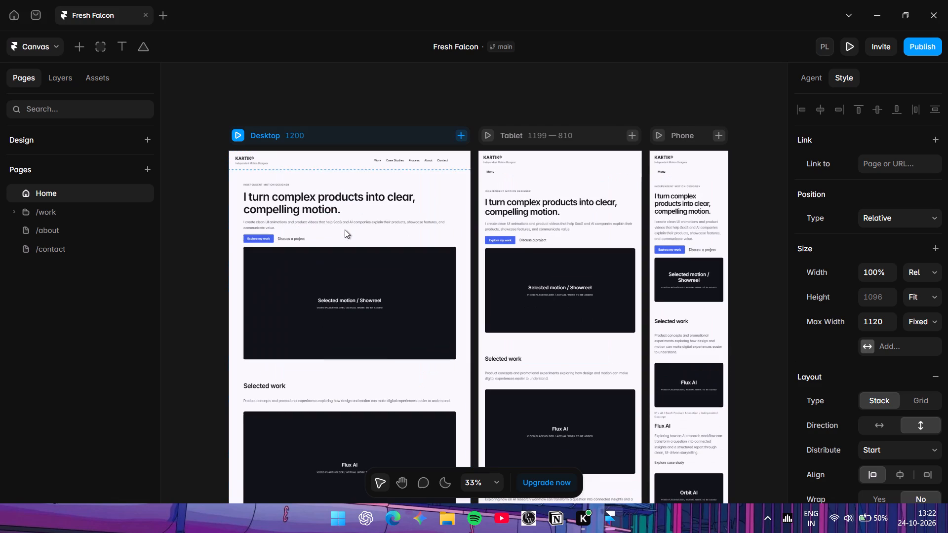
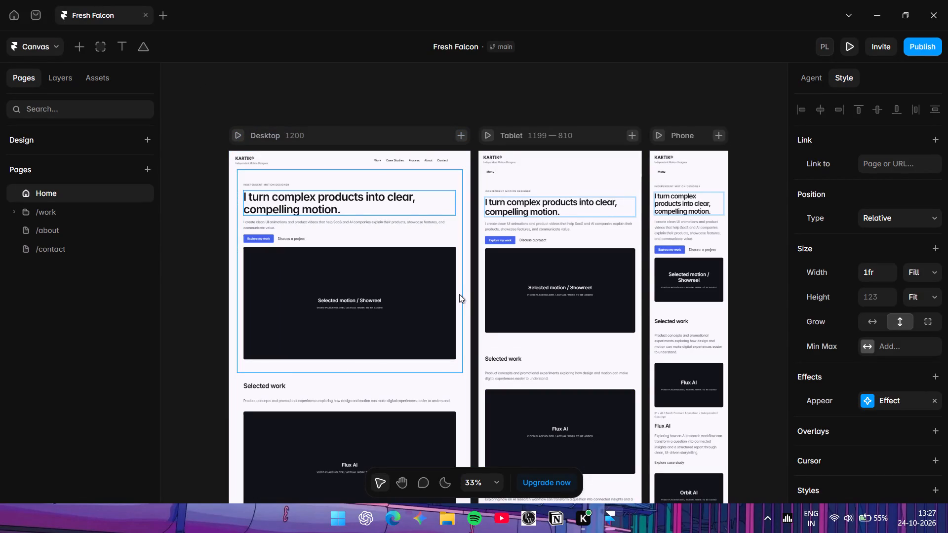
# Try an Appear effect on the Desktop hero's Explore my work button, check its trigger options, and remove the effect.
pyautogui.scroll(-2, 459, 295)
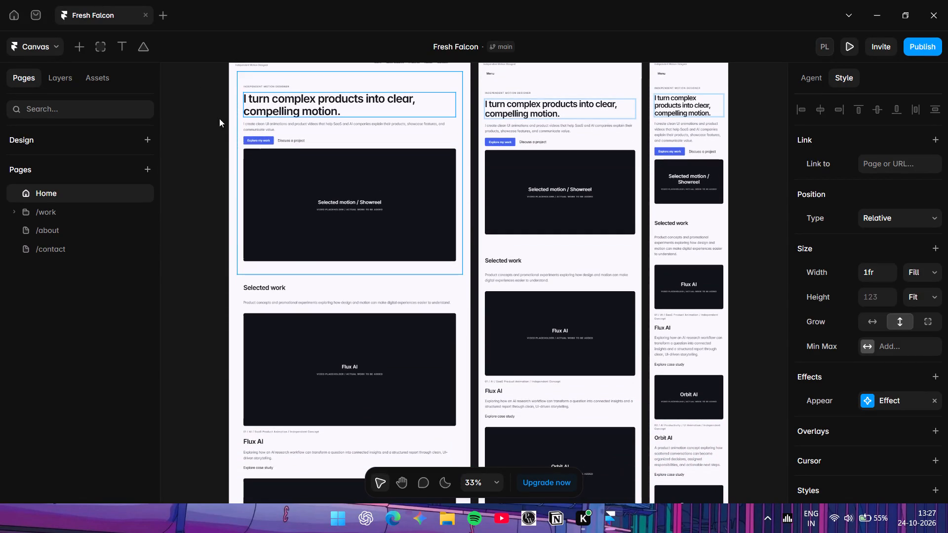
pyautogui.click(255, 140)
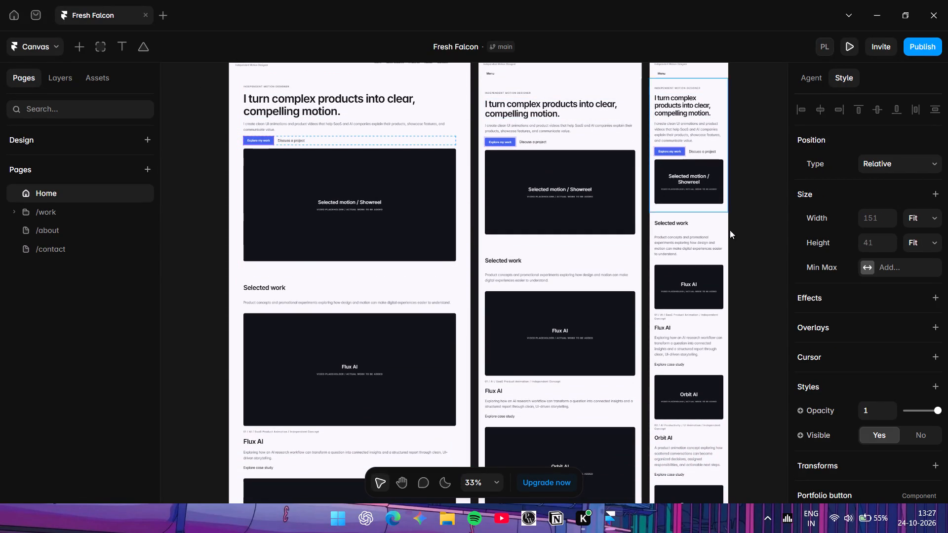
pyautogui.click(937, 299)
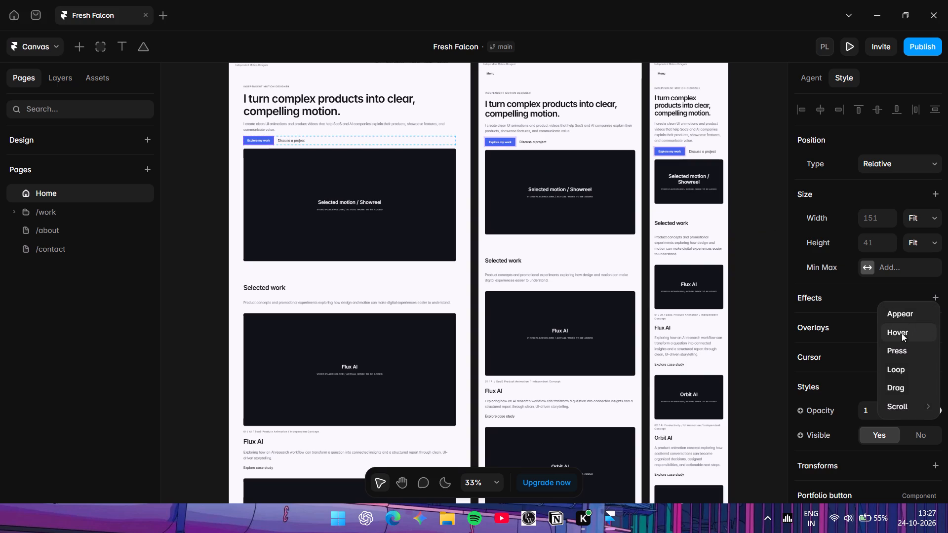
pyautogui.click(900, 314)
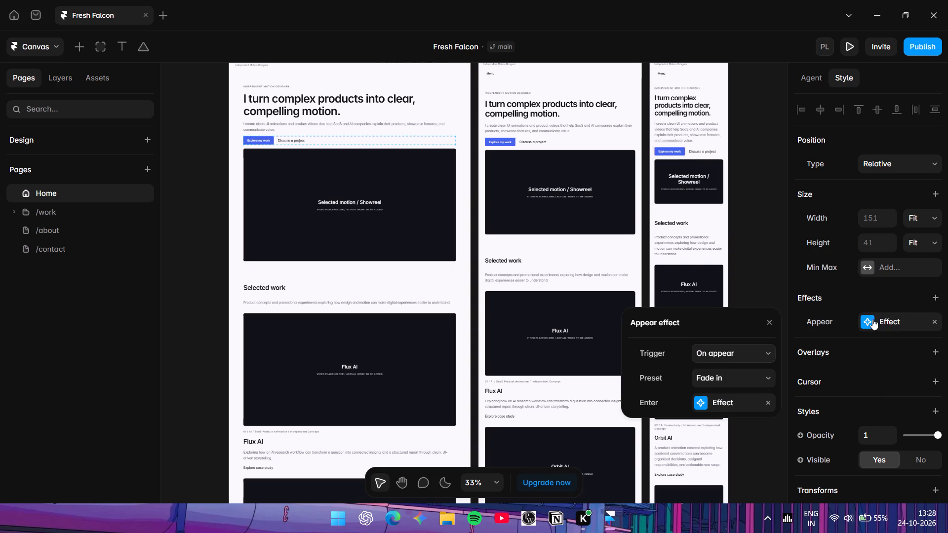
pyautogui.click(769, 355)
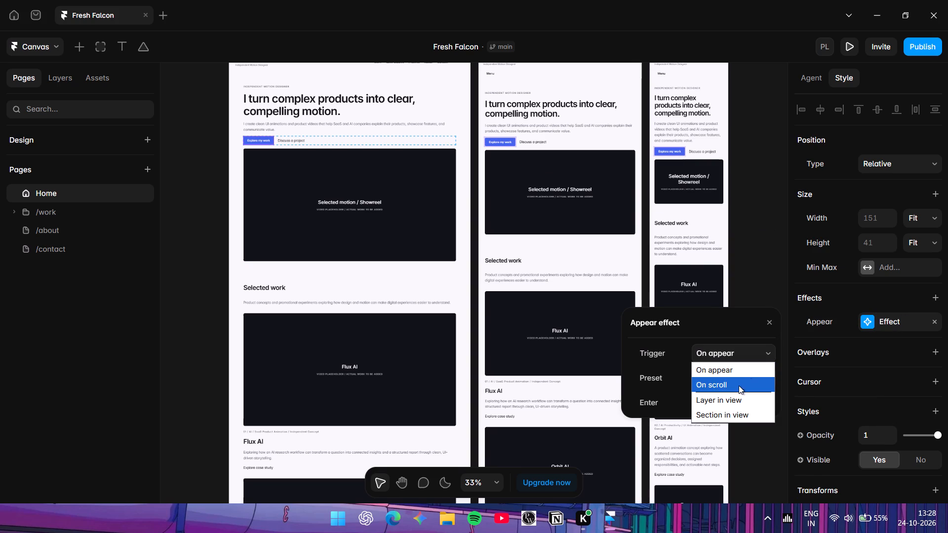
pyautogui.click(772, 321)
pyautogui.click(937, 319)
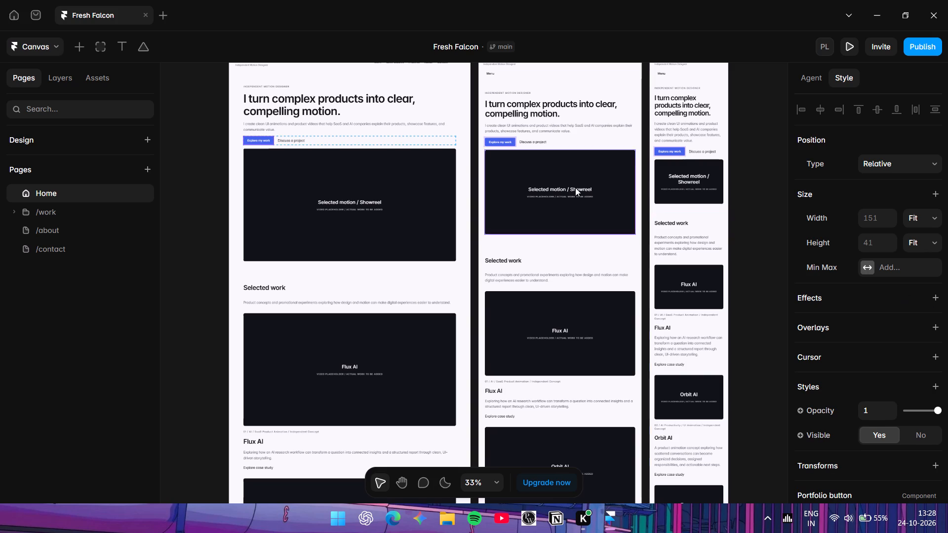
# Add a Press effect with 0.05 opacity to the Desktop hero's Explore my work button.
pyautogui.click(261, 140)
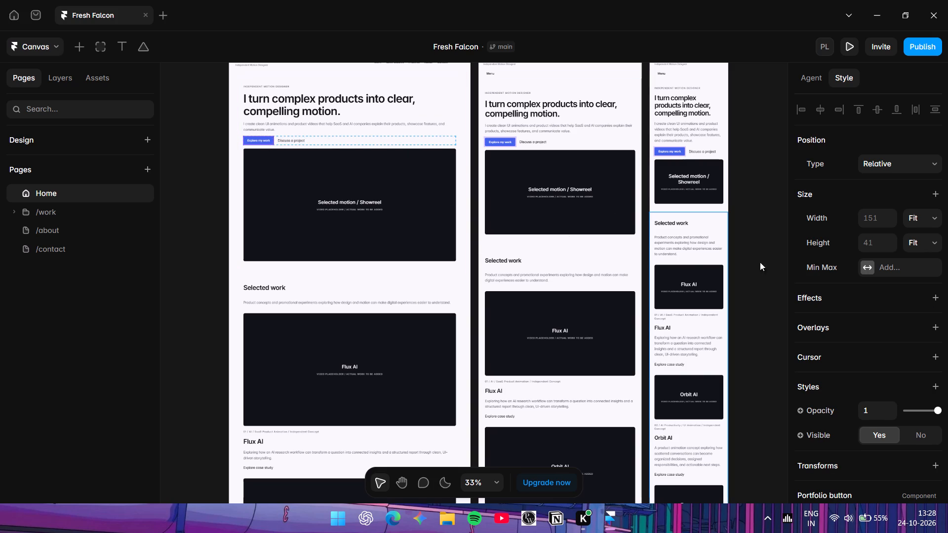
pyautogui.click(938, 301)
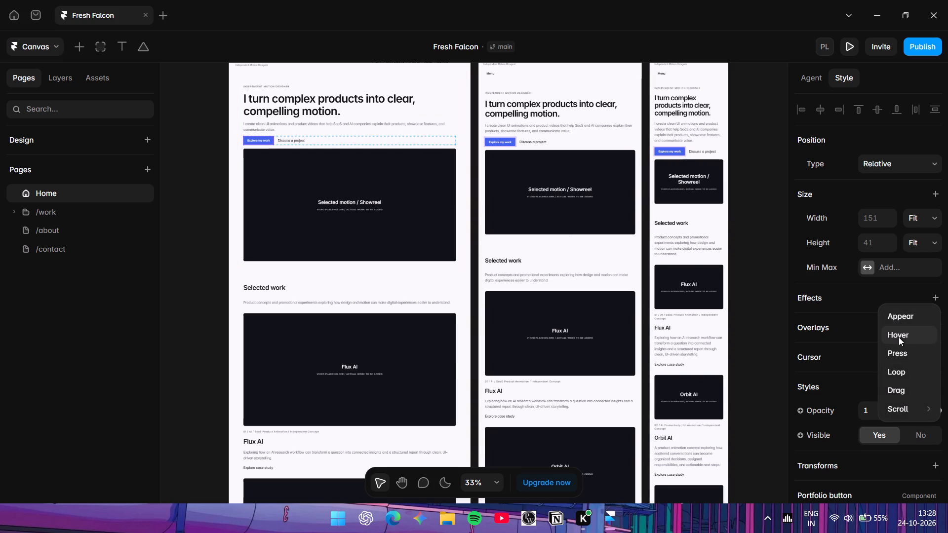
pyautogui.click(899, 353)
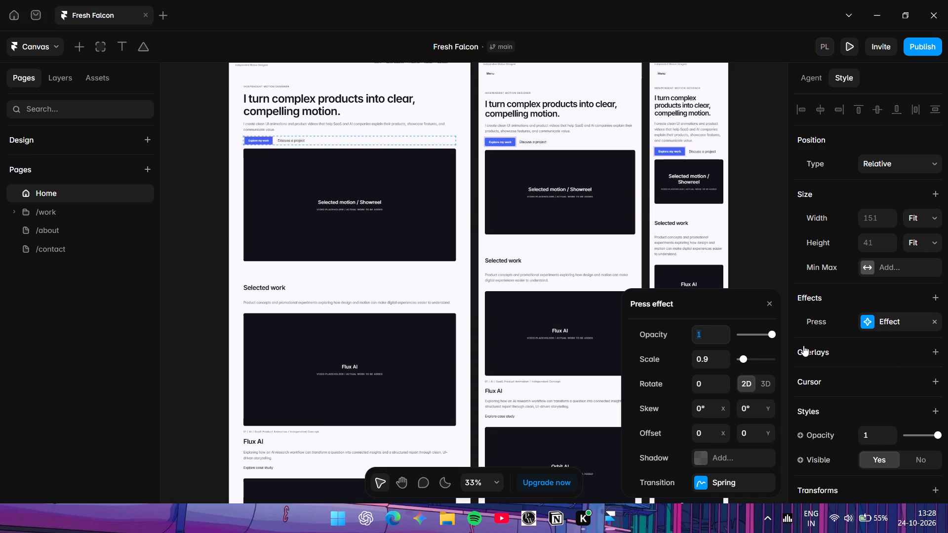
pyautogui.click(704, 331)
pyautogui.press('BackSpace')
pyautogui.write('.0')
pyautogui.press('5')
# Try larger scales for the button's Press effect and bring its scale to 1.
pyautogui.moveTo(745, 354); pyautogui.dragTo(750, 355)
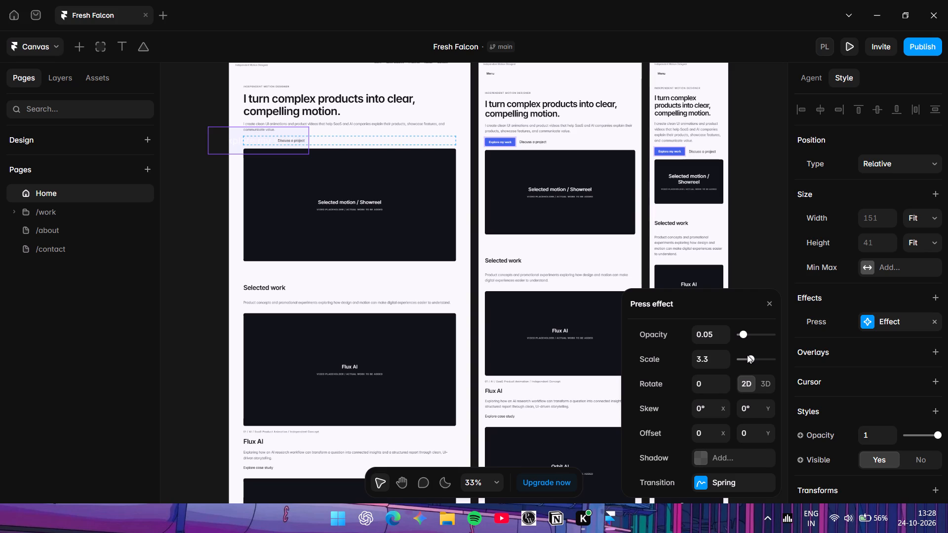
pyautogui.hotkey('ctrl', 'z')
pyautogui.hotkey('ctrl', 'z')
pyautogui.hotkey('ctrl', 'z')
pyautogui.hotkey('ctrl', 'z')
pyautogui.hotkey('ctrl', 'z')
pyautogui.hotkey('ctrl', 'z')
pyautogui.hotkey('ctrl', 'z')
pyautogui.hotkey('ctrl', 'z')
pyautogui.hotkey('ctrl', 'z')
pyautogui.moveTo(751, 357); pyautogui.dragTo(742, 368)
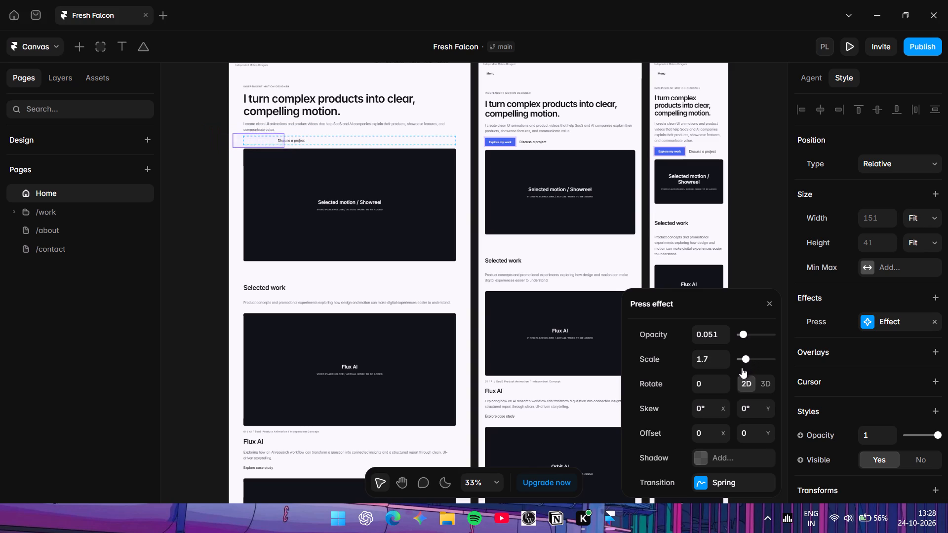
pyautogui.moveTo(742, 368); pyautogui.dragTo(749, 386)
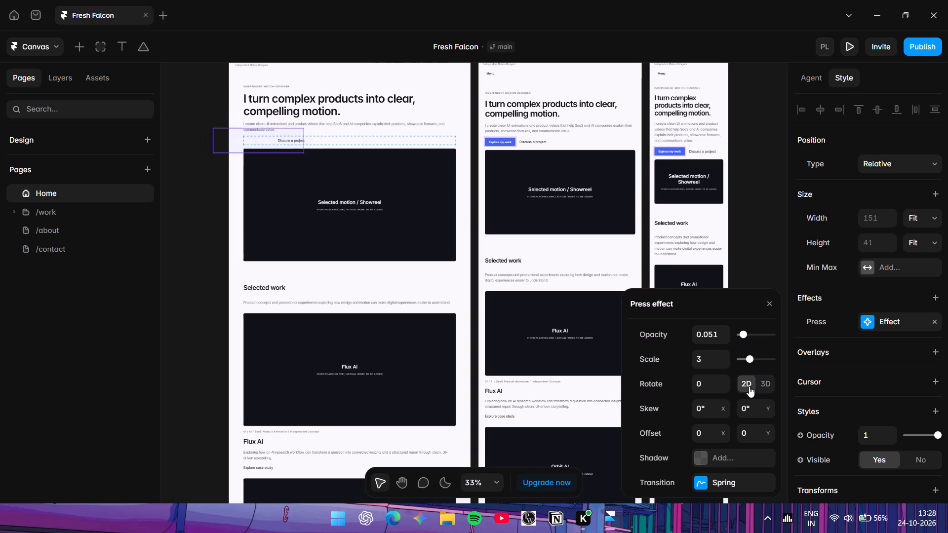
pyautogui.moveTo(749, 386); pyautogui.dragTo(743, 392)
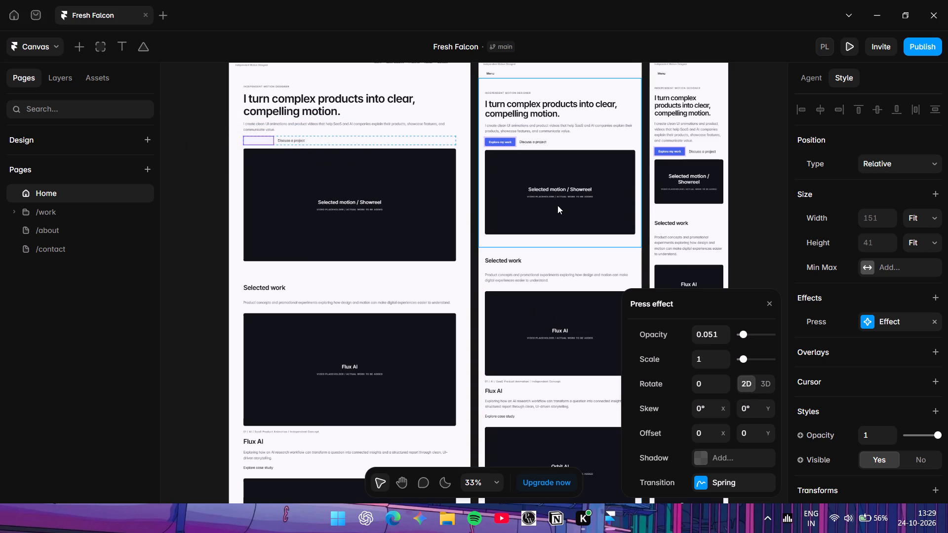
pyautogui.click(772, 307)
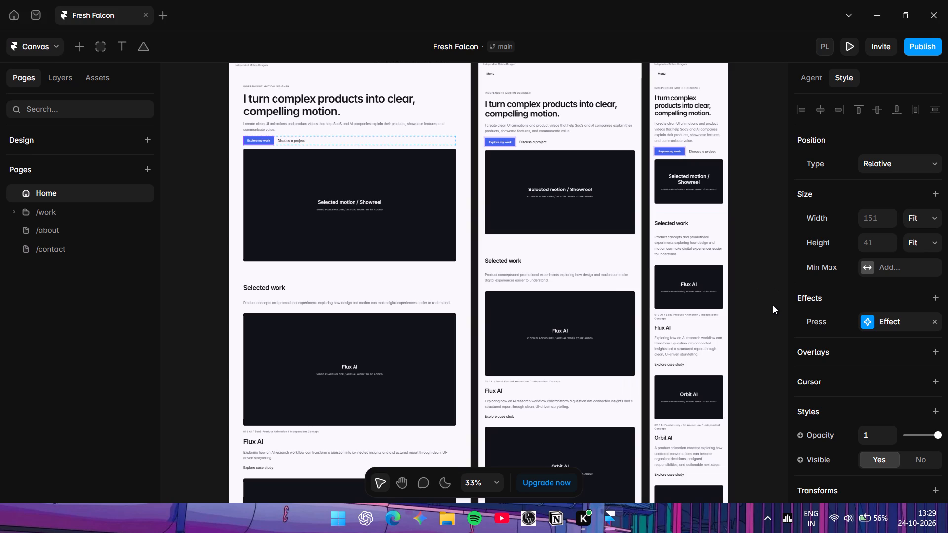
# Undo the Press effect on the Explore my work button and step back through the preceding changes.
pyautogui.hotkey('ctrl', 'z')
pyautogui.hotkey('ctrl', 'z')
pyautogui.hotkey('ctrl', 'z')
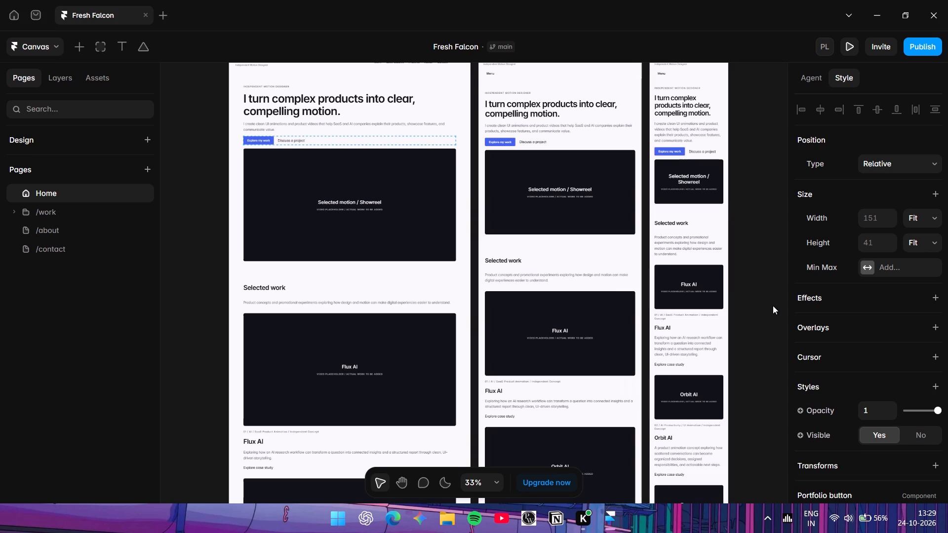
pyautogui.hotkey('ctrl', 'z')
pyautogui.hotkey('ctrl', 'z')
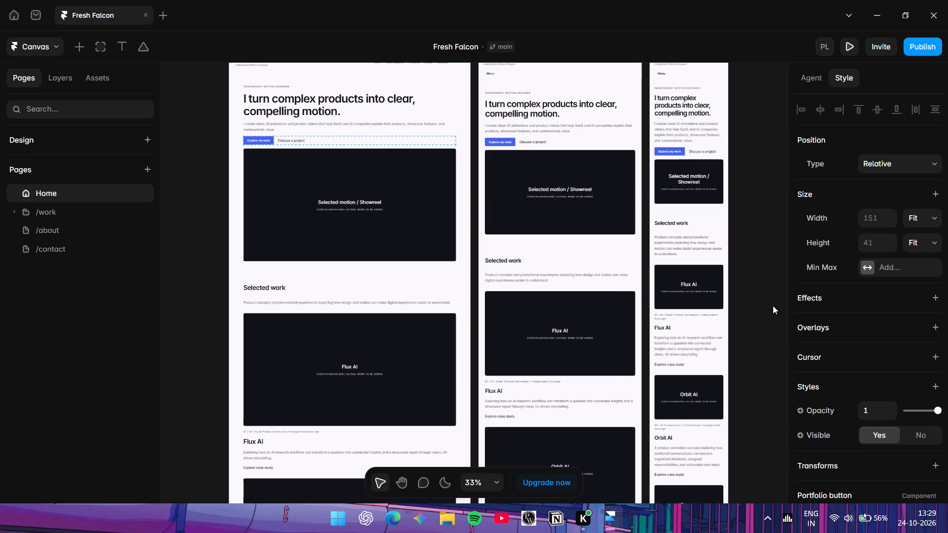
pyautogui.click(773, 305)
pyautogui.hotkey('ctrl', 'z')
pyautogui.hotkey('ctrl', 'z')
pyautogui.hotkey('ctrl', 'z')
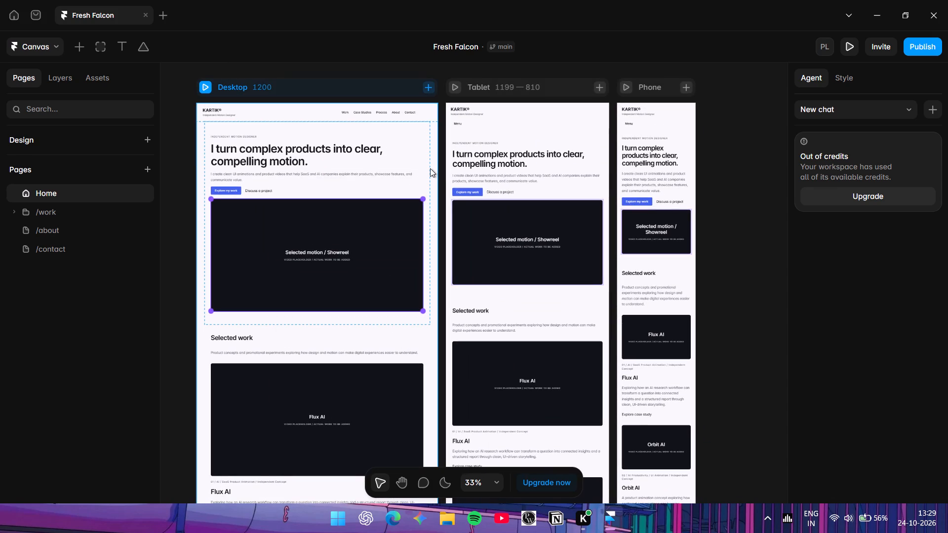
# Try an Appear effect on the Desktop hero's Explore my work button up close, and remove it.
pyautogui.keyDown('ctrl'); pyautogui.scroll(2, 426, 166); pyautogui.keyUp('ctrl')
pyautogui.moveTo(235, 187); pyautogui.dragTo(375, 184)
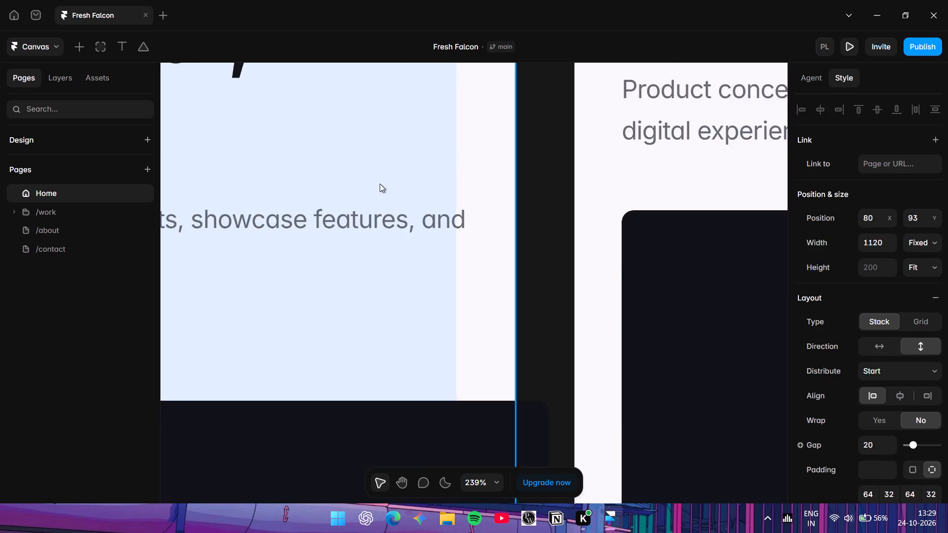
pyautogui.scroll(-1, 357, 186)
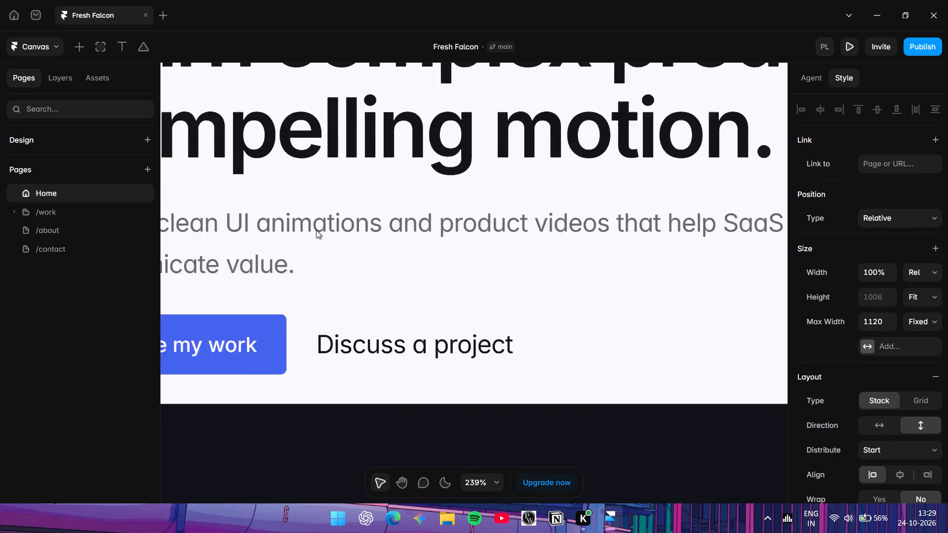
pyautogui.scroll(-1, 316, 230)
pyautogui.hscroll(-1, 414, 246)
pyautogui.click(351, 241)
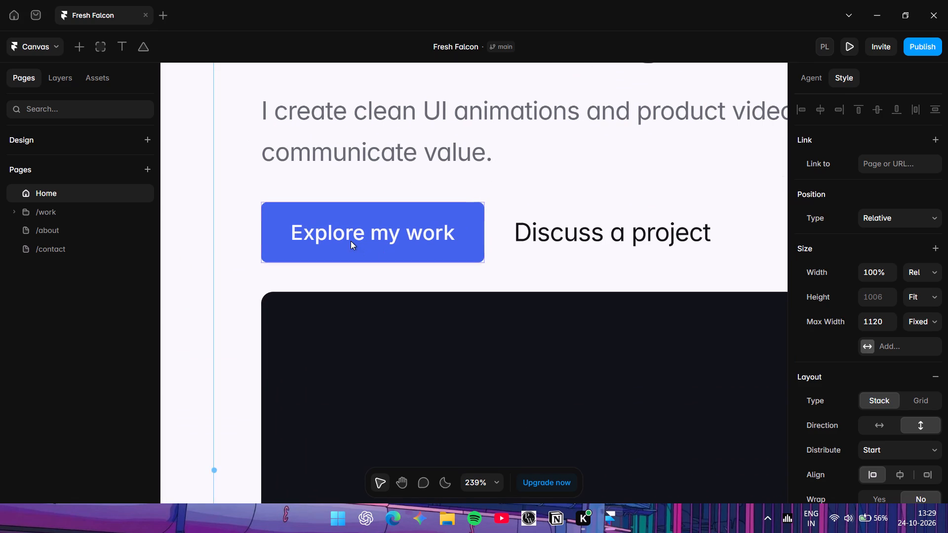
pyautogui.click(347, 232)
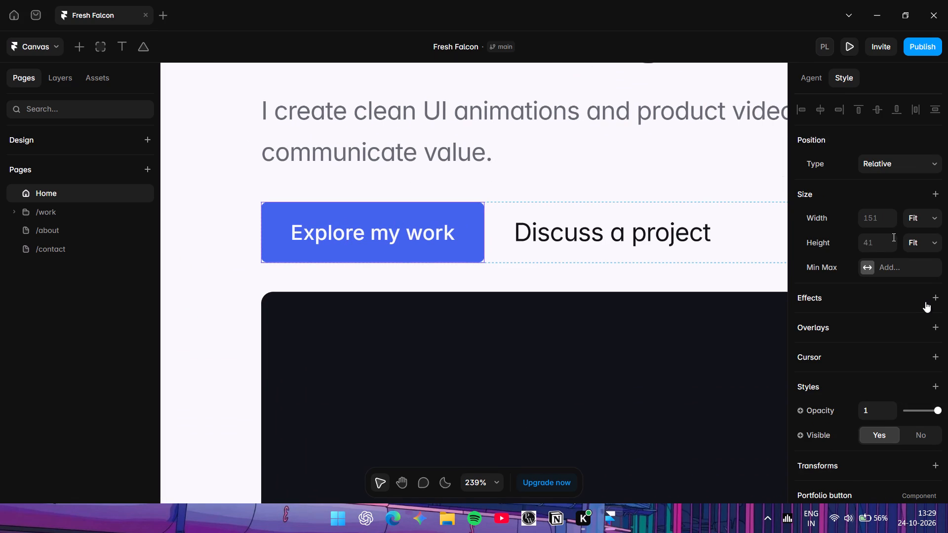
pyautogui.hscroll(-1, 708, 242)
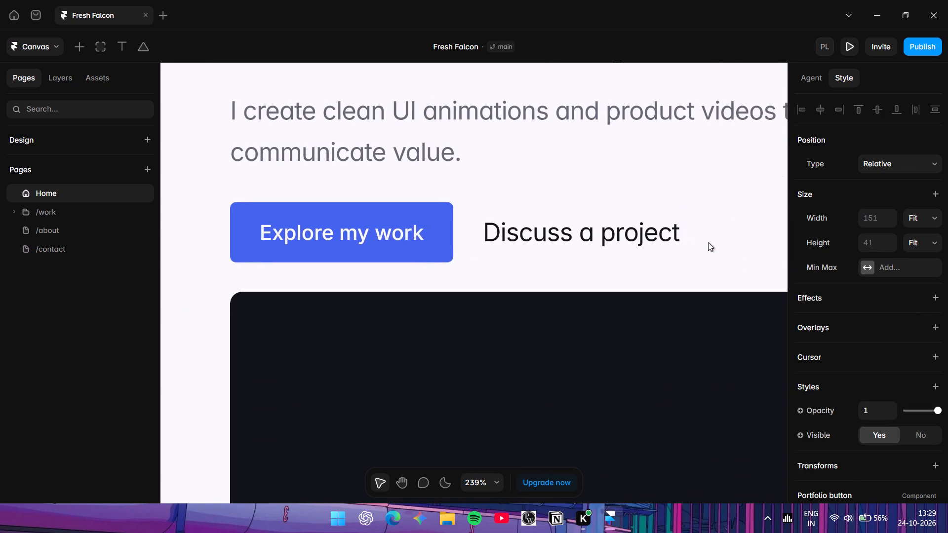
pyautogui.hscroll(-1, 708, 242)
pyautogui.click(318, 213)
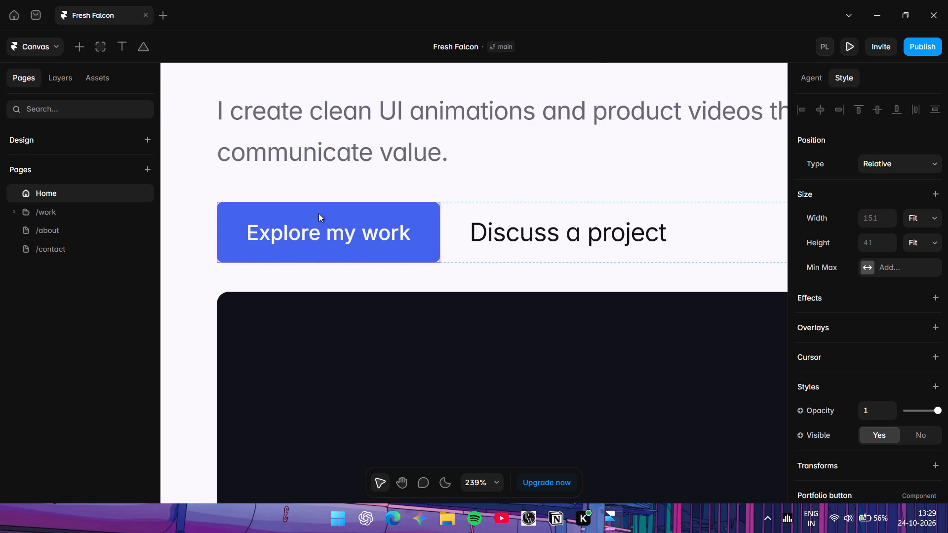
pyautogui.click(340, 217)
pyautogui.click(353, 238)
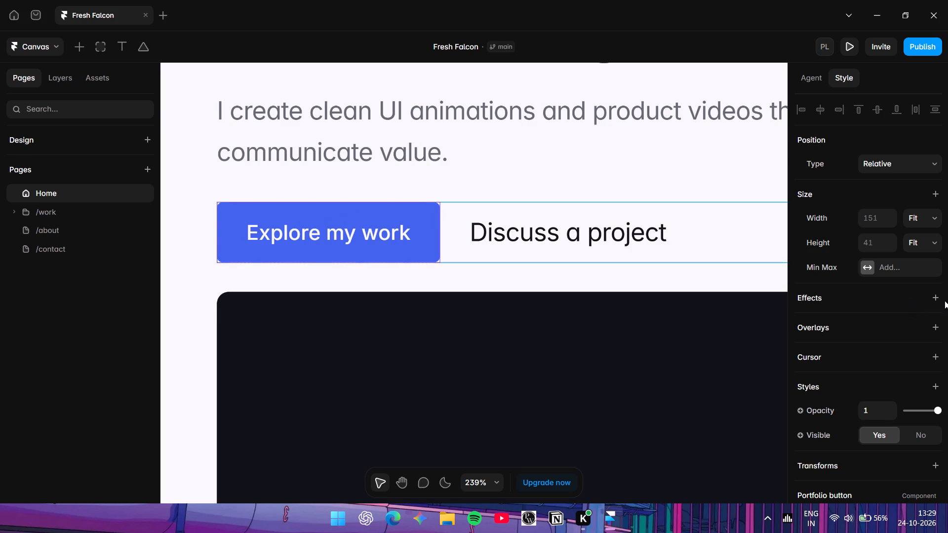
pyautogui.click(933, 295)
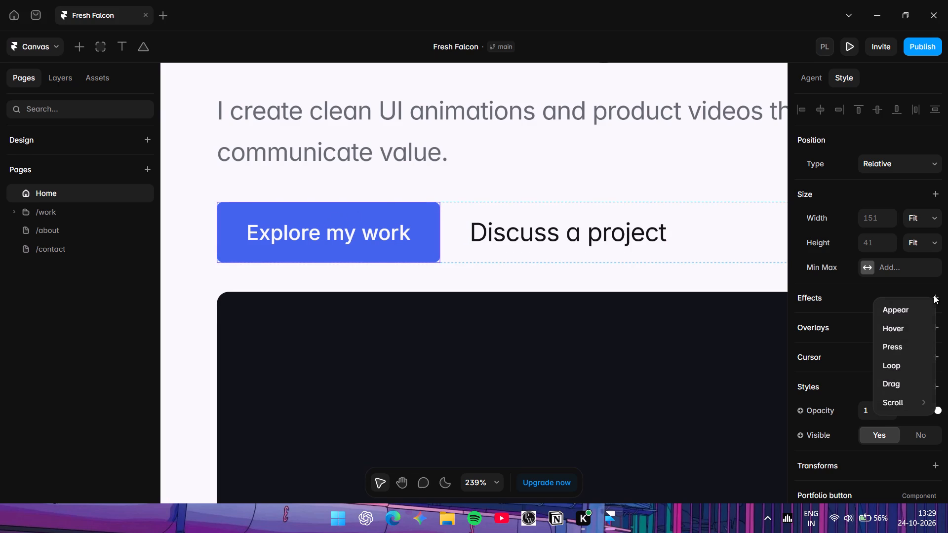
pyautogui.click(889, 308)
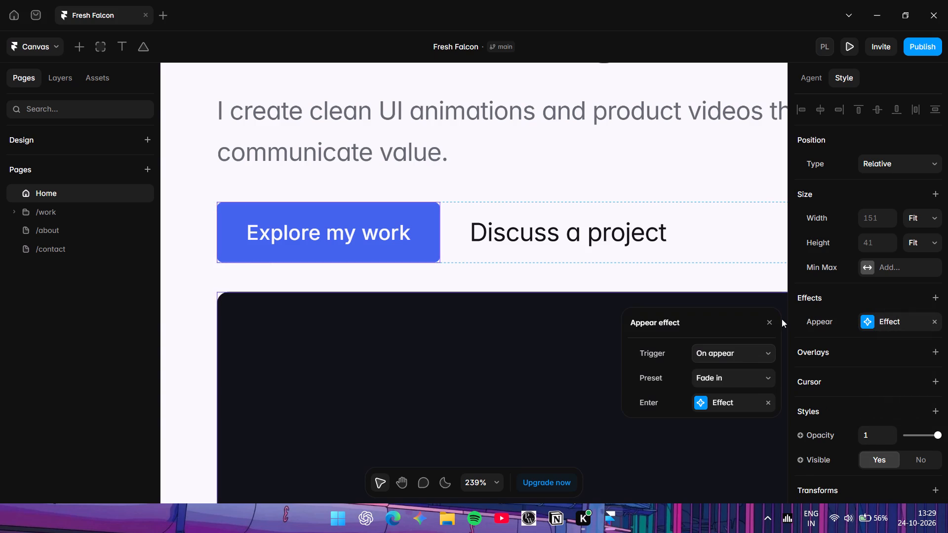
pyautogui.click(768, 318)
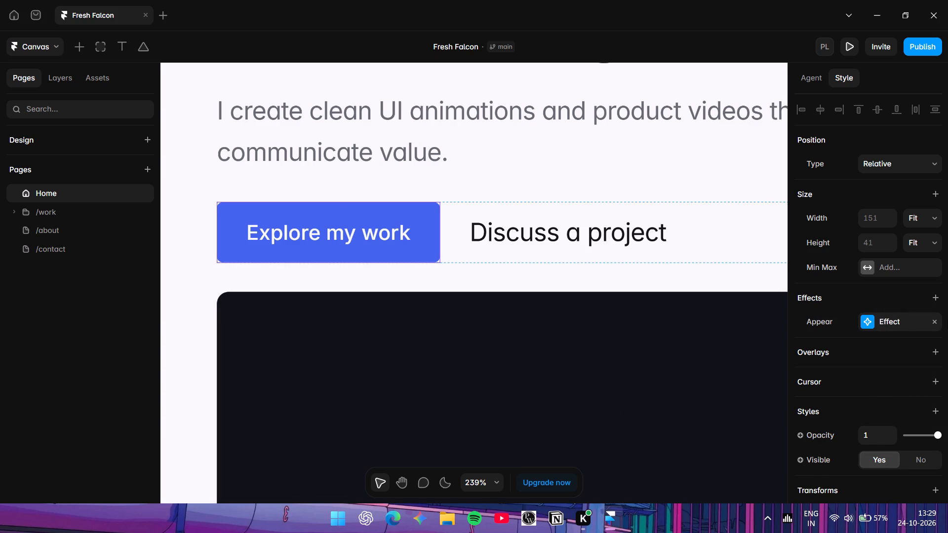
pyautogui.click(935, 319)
# Add an Appear effect to the Desktop hero's Explore my work button.
pyautogui.click(933, 293)
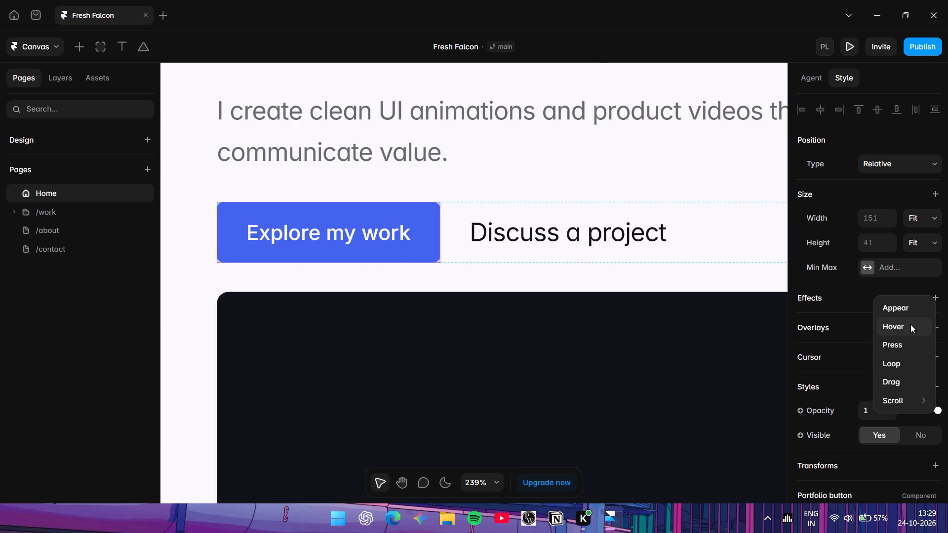
pyautogui.click(899, 305)
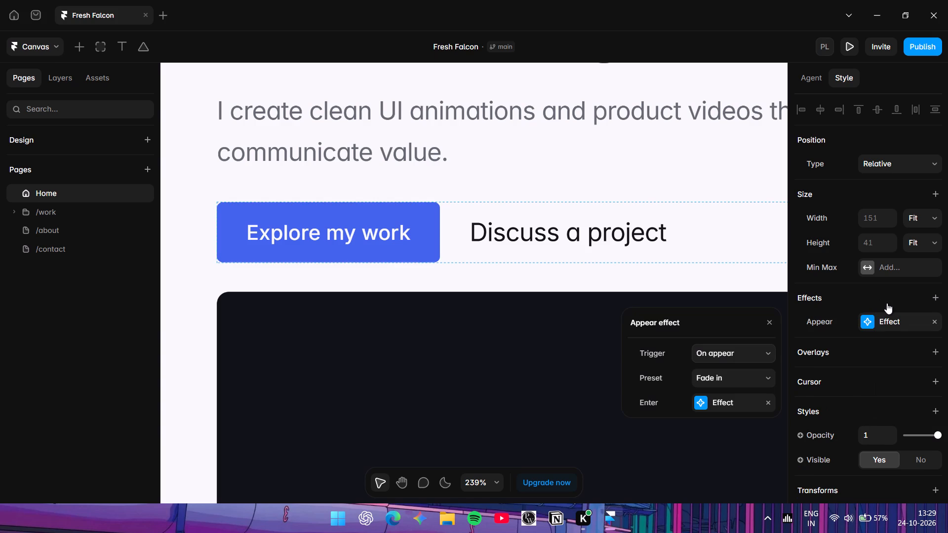
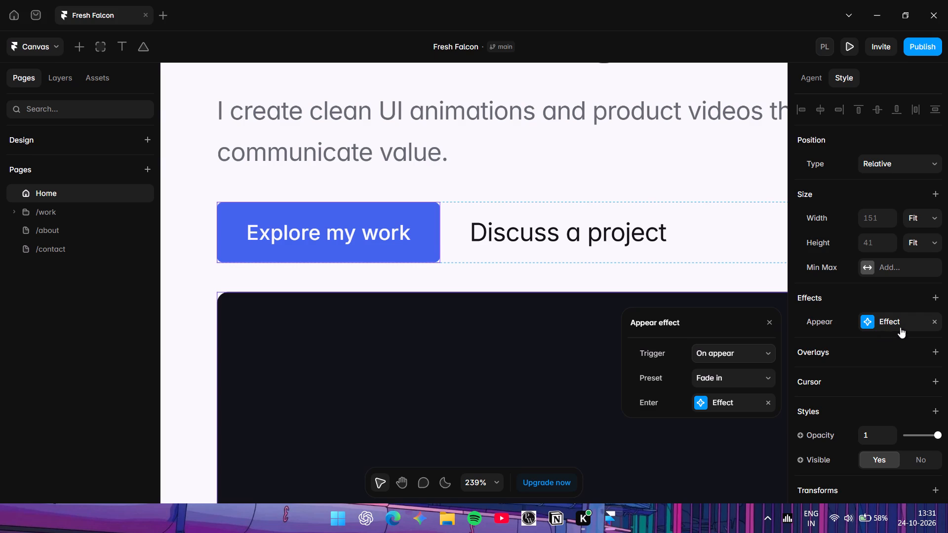
# Remove the Appear effect from the Desktop hero's Explore my work button.
pyautogui.click(933, 322)
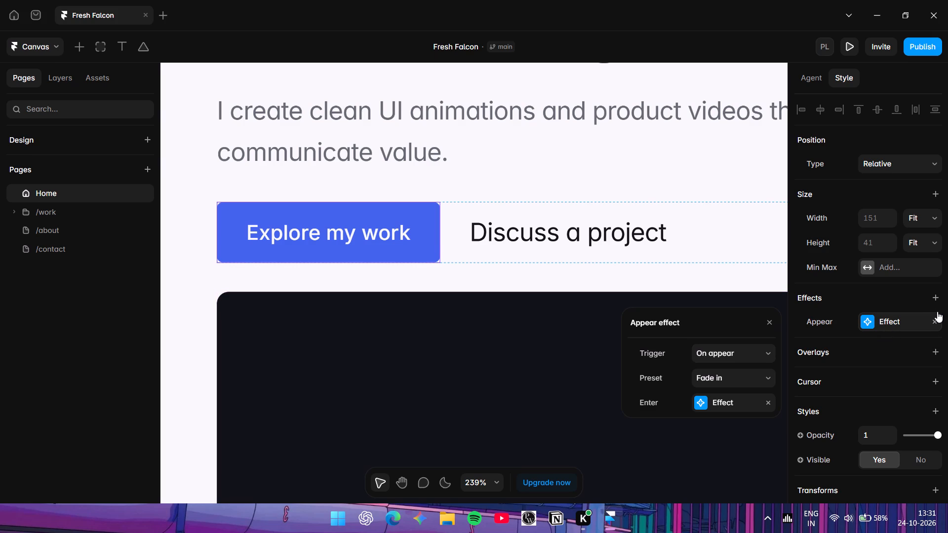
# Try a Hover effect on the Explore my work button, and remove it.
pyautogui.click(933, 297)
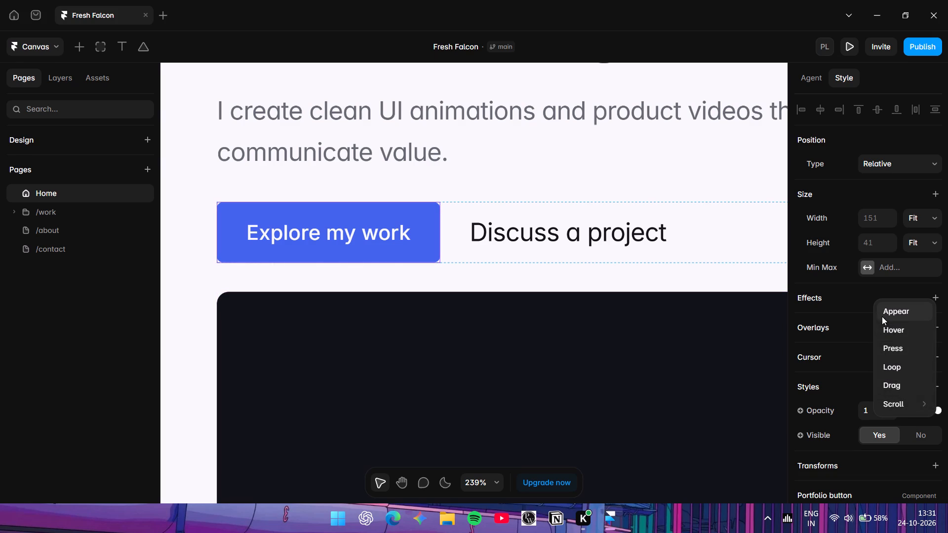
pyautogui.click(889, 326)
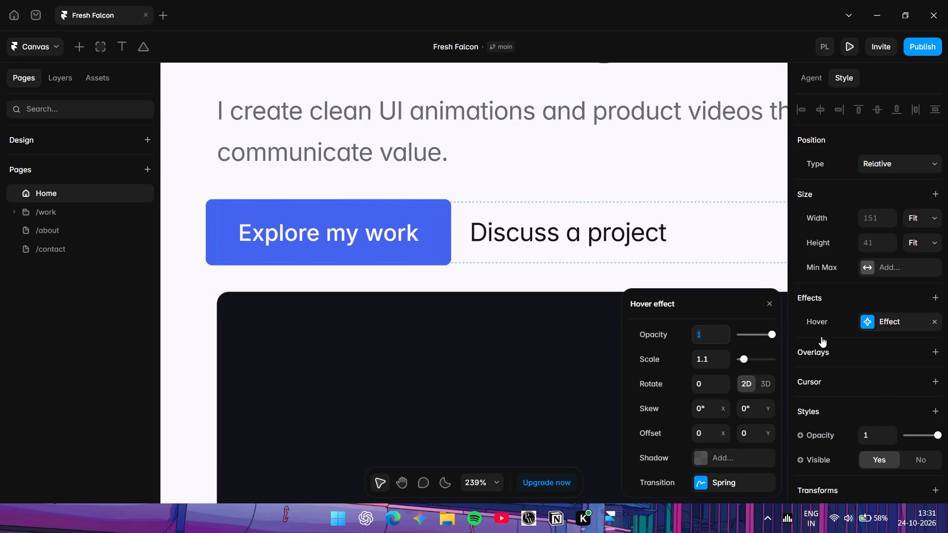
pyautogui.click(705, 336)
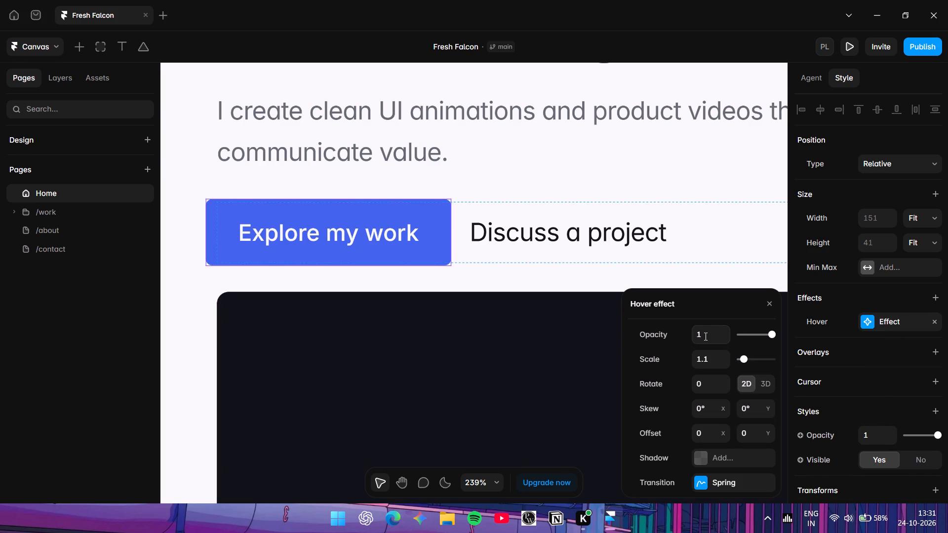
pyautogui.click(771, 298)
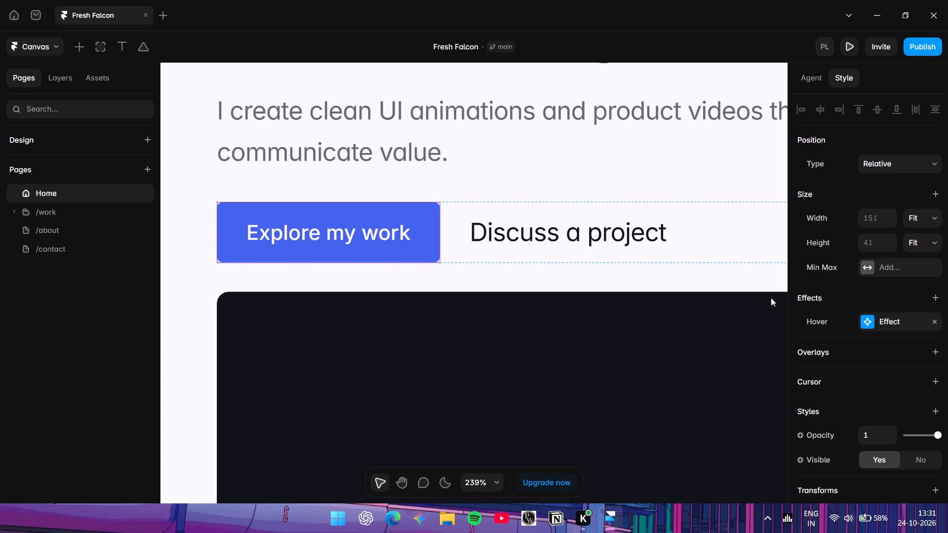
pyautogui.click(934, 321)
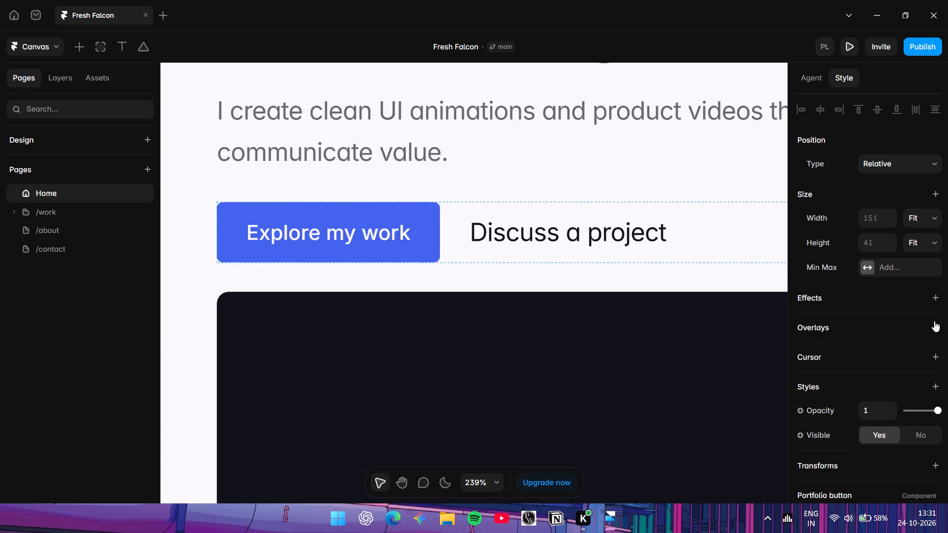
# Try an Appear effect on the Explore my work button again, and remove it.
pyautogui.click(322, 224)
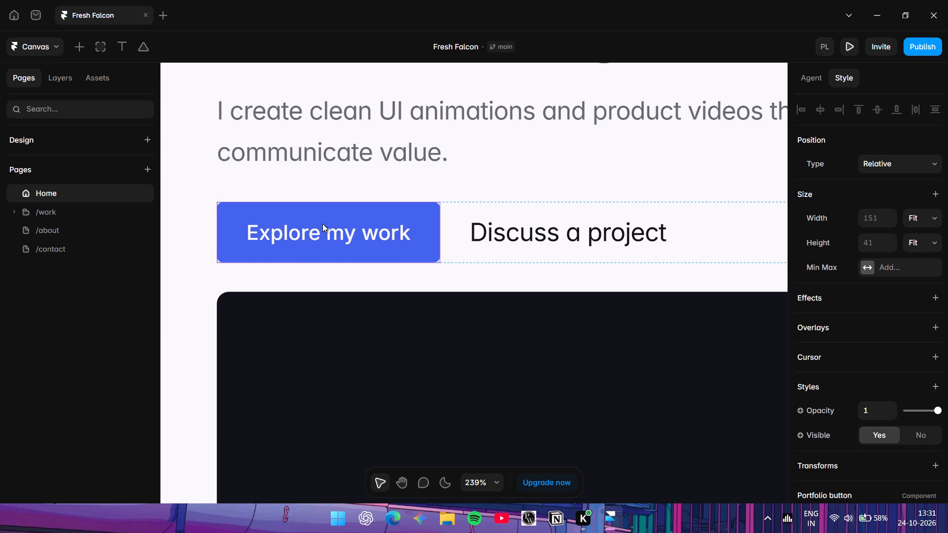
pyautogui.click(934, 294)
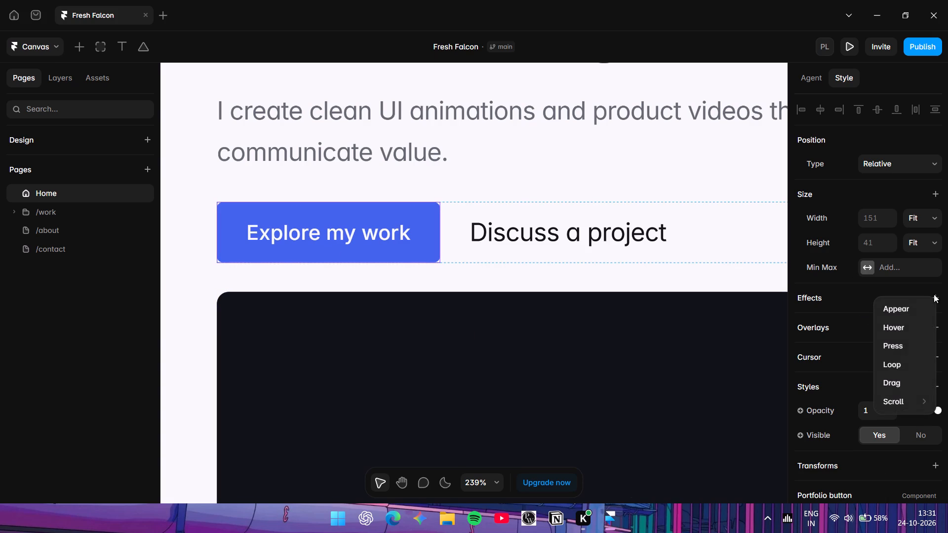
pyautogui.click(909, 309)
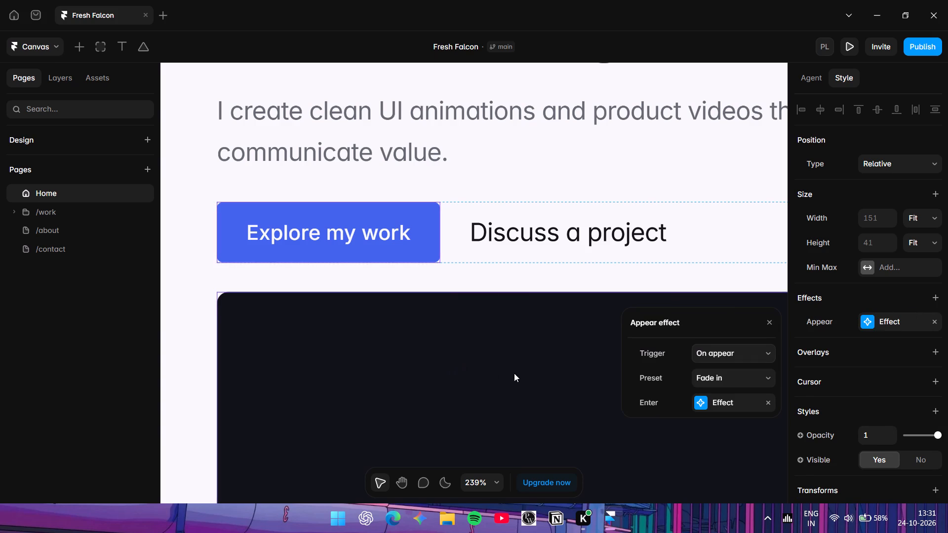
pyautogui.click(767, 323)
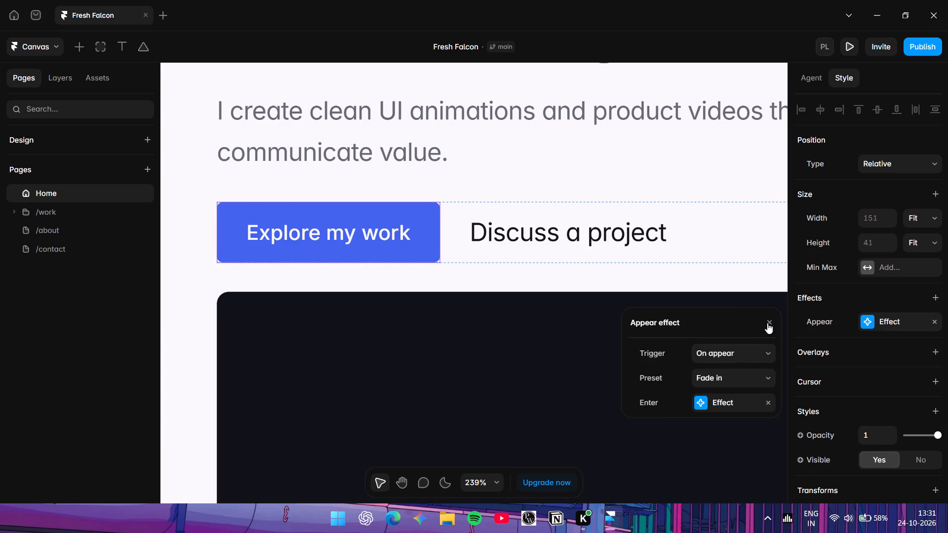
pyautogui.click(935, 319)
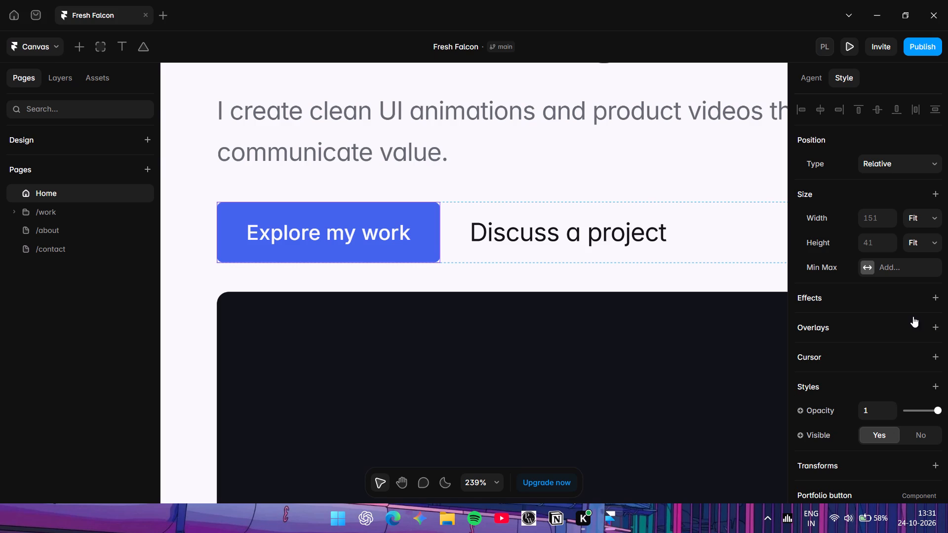
# Add a Press effect to the Explore my work button with opacity 0 and scale 1.1.
pyautogui.click(933, 298)
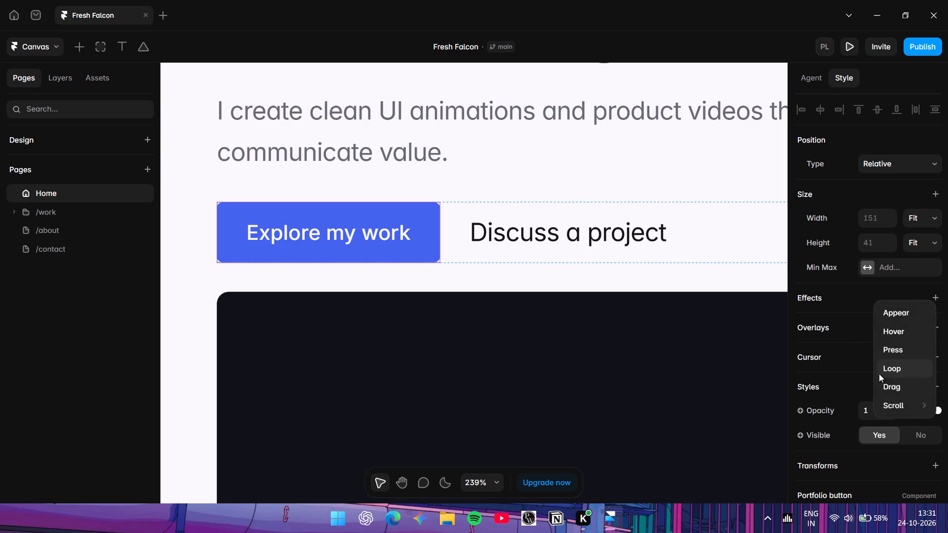
pyautogui.click(895, 346)
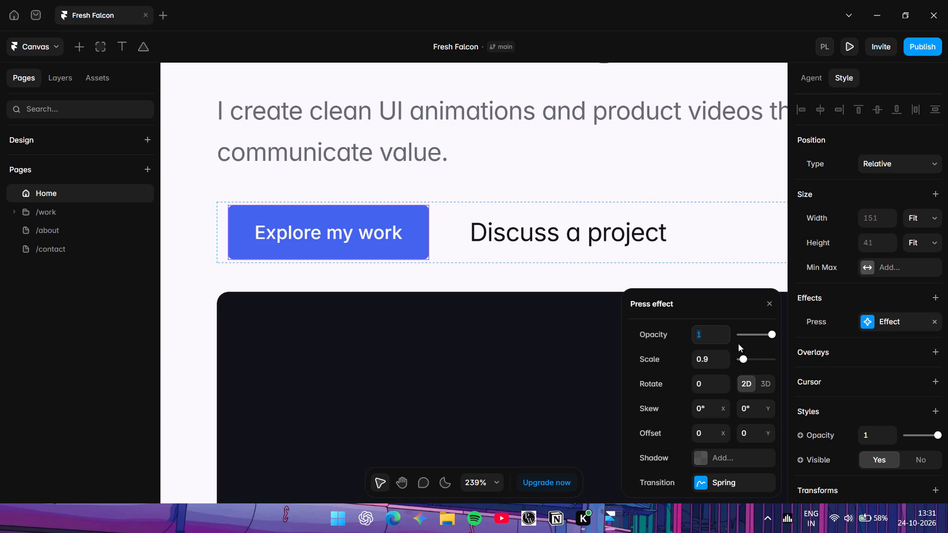
pyautogui.click(704, 334)
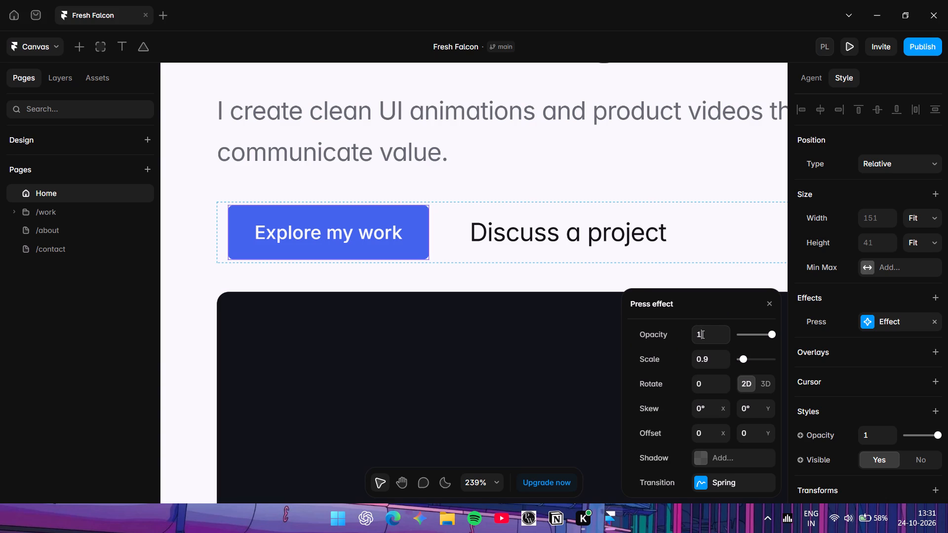
pyautogui.click(722, 330)
pyautogui.click(711, 336)
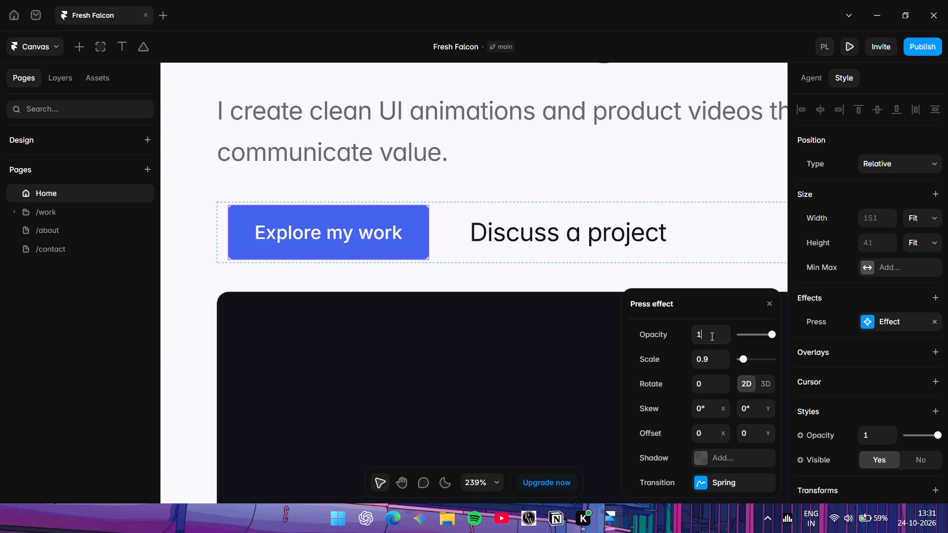
pyautogui.click(711, 336)
pyautogui.press('BackSpace')
pyautogui.press('0')
pyautogui.press('Return')
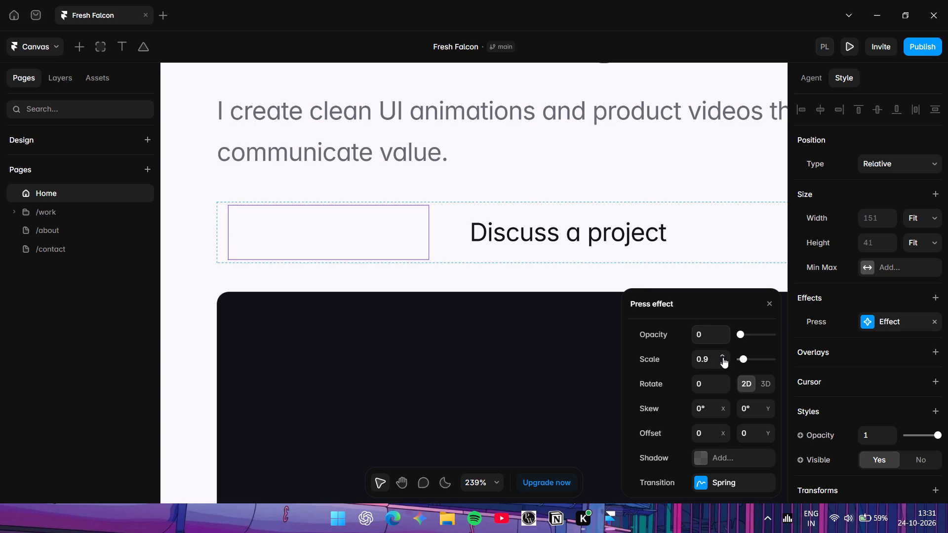
pyautogui.click(723, 354)
pyautogui.click(723, 354)
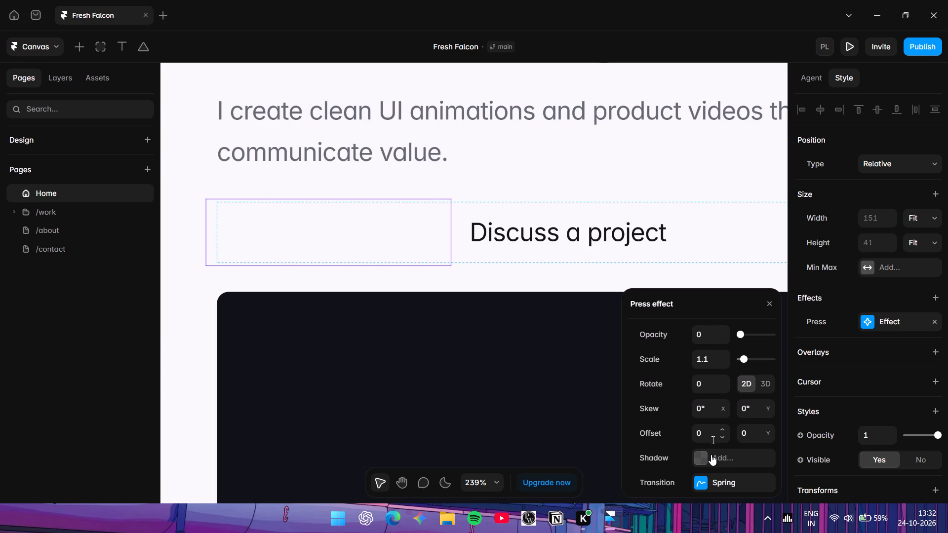
# Base the Press effect's Spring transition on Physics and set its stiffness to 200.
pyautogui.click(698, 480)
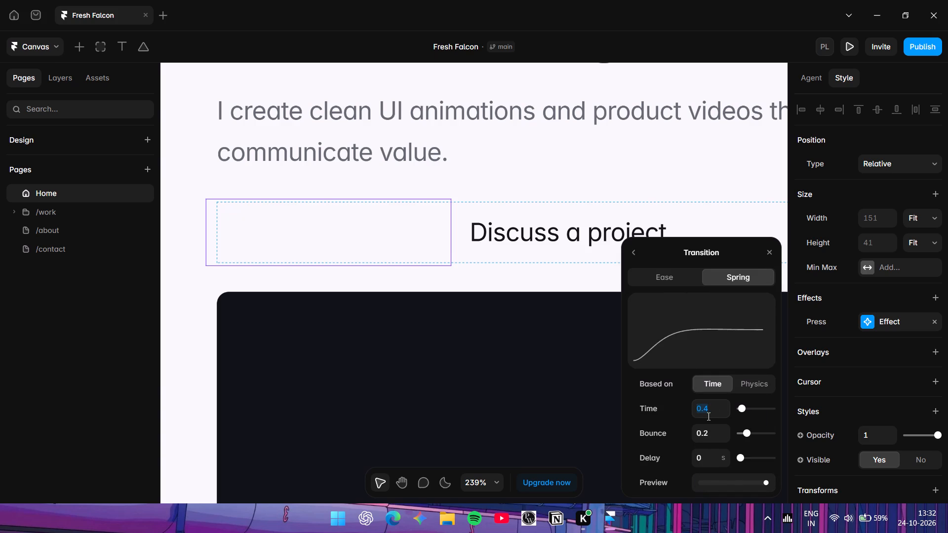
pyautogui.click(755, 381)
pyautogui.click(709, 381)
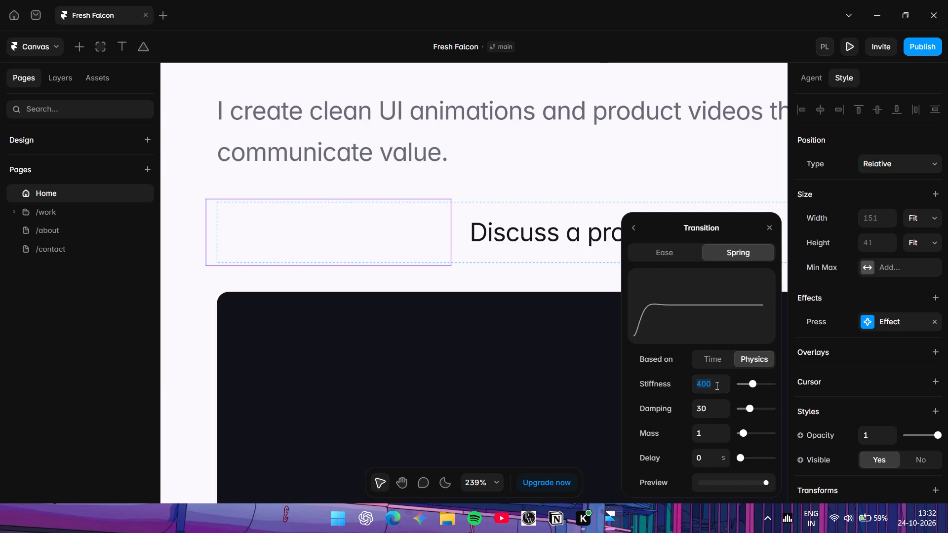
pyautogui.press('BackSpace')
pyautogui.press('4')
pyautogui.press('BackSpace')
pyautogui.press('2')
pyautogui.write('00')
# Try lower and higher masses for the Press effect's spring and set the mass to 1.5.
pyautogui.click(723, 428)
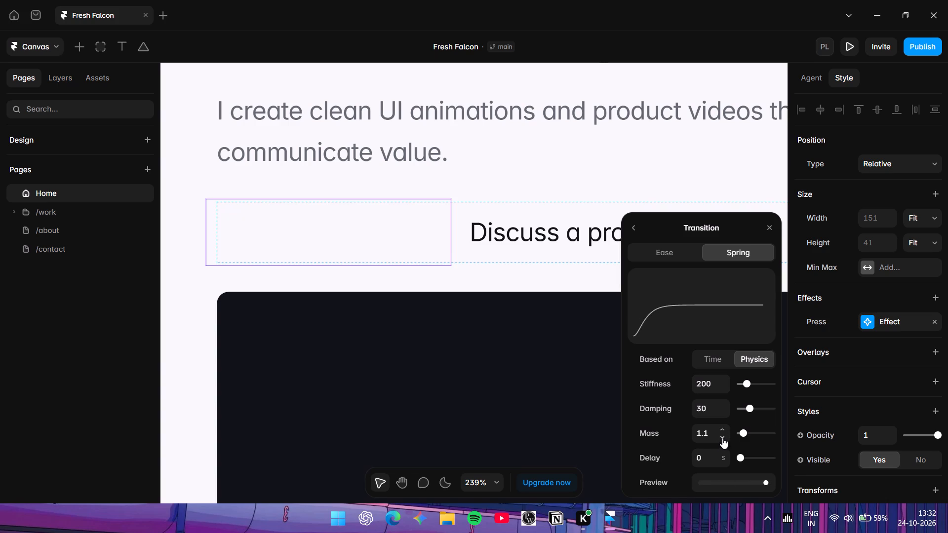
pyautogui.click(723, 437)
pyautogui.click(723, 437)
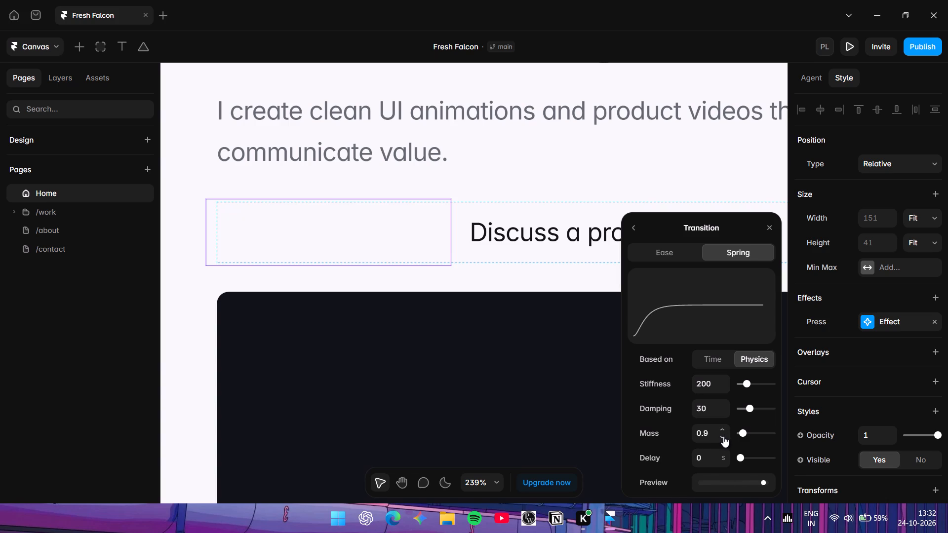
pyautogui.click(723, 436)
pyautogui.click(723, 436)
pyautogui.click(723, 428)
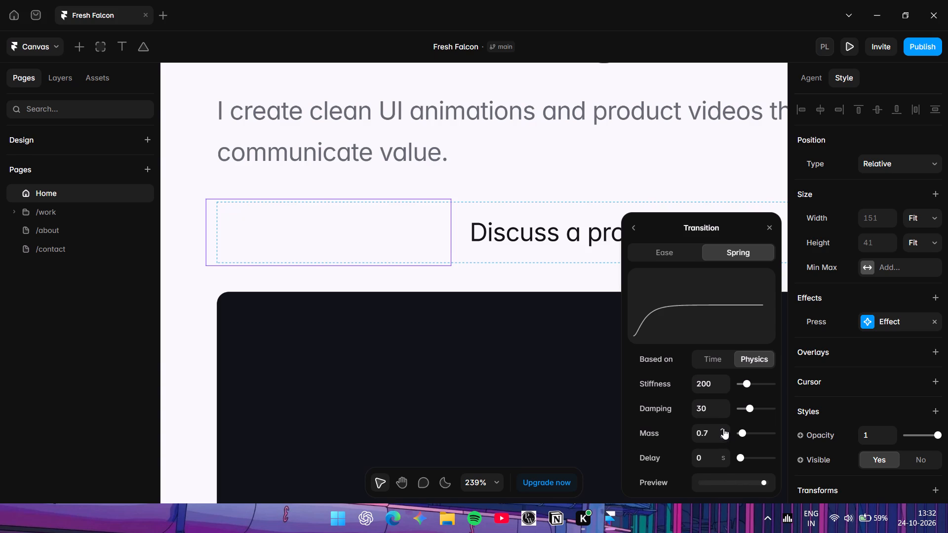
pyautogui.click(723, 428)
pyautogui.click(723, 428)
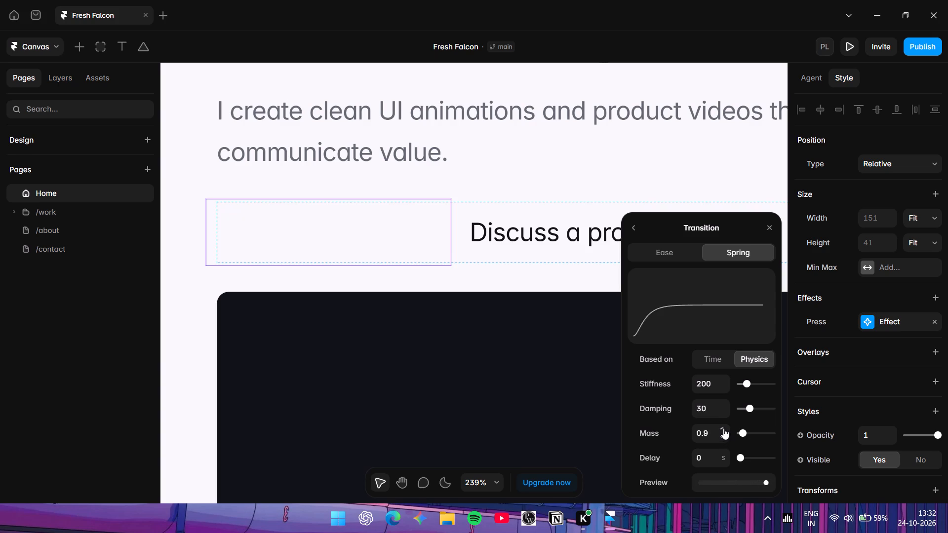
pyautogui.tripleClick(723, 428)
pyautogui.click(723, 428)
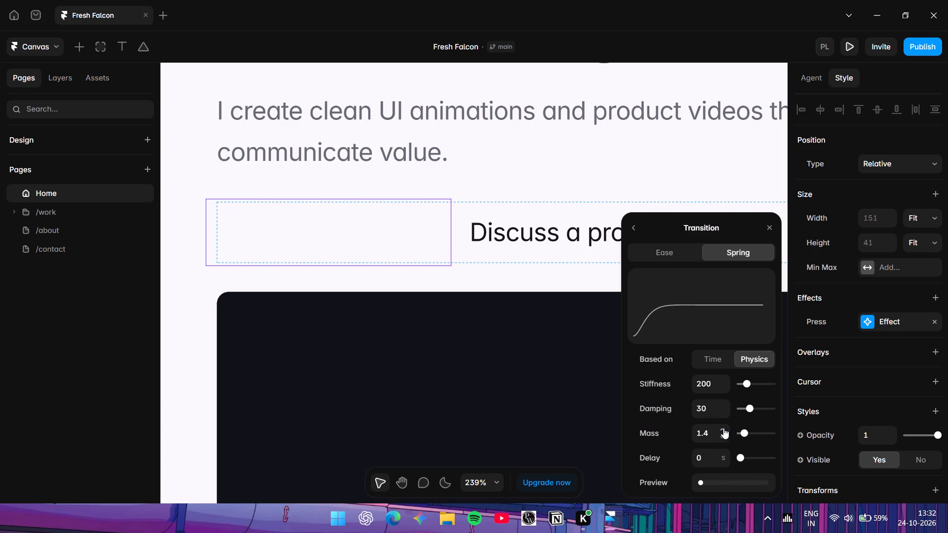
pyautogui.click(723, 428)
# Try higher and lower damping for the Press effect's spring and set the damping to 21.
pyautogui.click(720, 404)
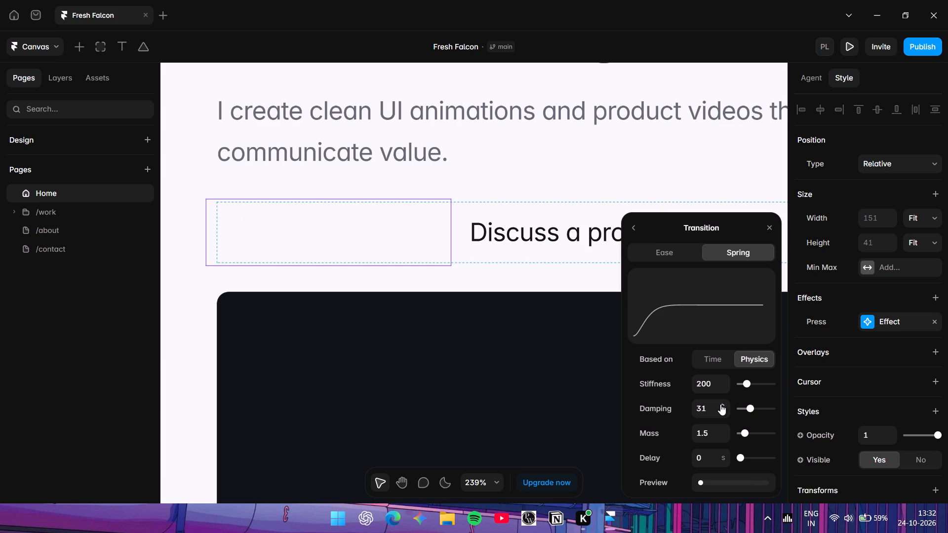
pyautogui.tripleClick(720, 404)
pyautogui.tripleClick(720, 404)
pyautogui.tripleClick(721, 413)
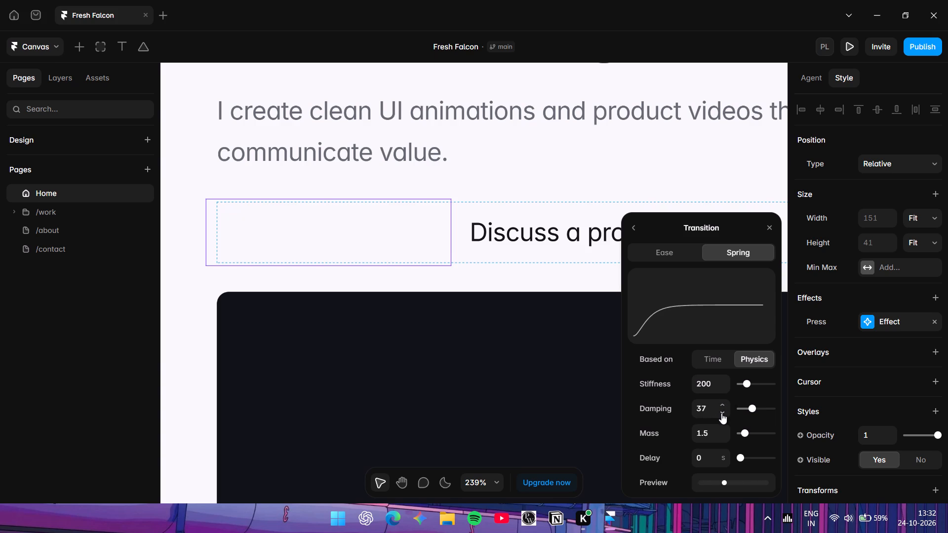
pyautogui.tripleClick(721, 413)
pyautogui.tripleClick(722, 414)
pyautogui.tripleClick(722, 414)
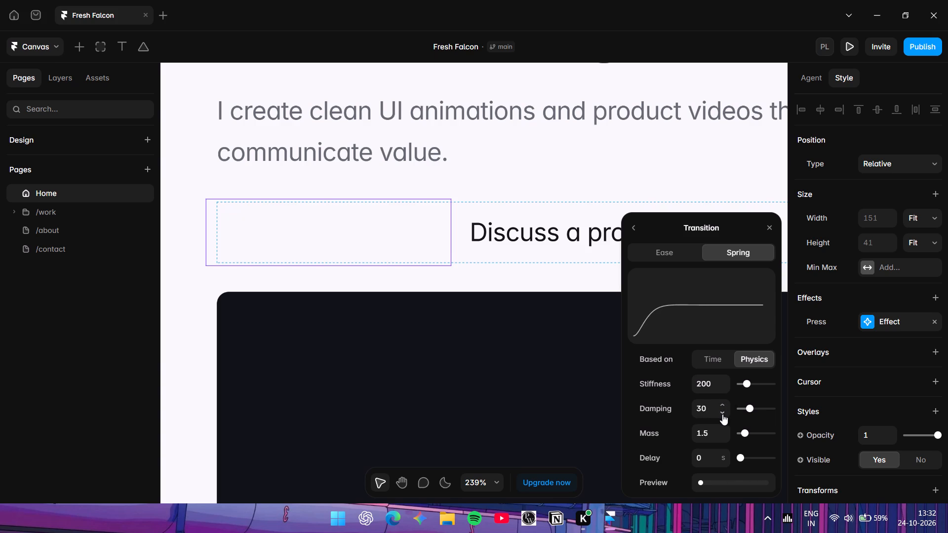
pyautogui.tripleClick(722, 414)
pyautogui.tripleClick(724, 414)
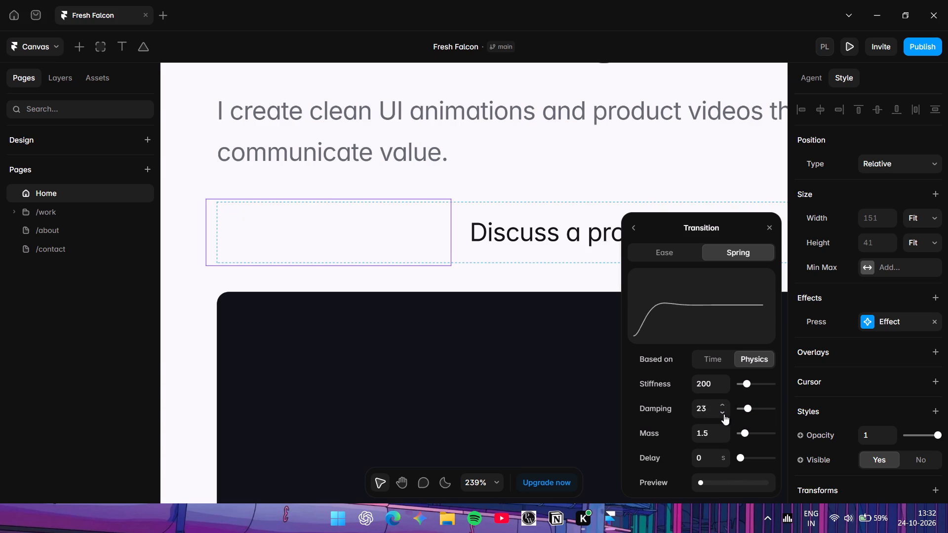
pyautogui.click(724, 414)
pyautogui.click(724, 414)
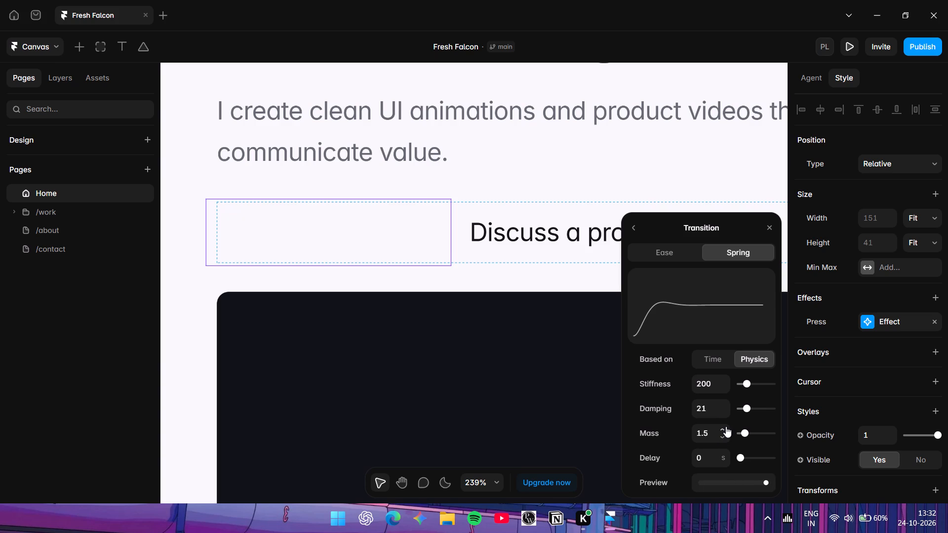
# Try masses from 0.6 upward for the Press effect's spring, set the mass to 2.1, and close the transition settings.
pyautogui.click(722, 427)
pyautogui.click(722, 427)
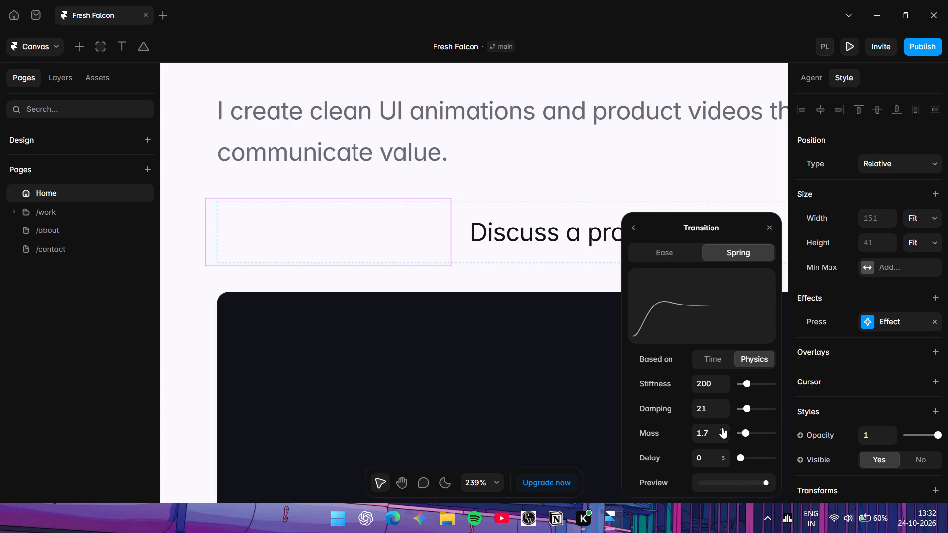
pyautogui.doubleClick(721, 439)
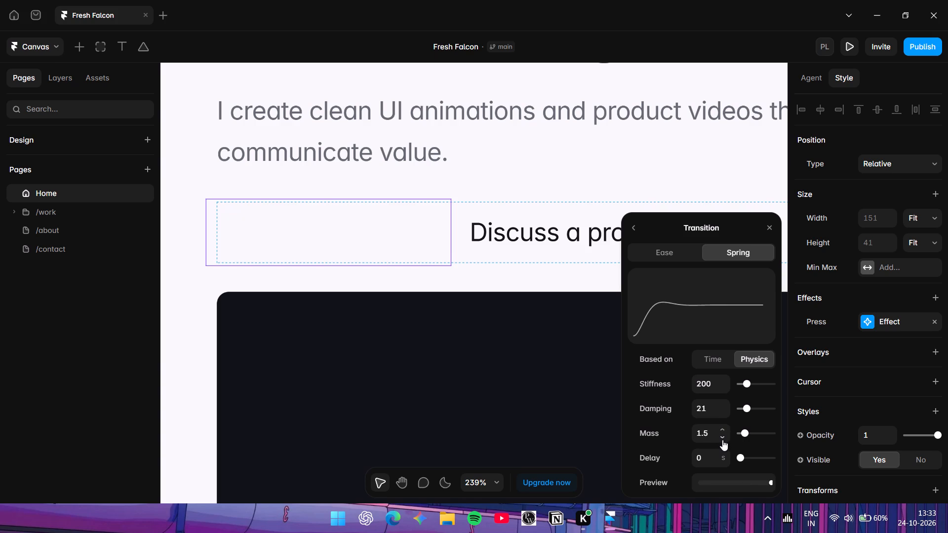
pyautogui.tripleClick(722, 440)
pyautogui.tripleClick(723, 440)
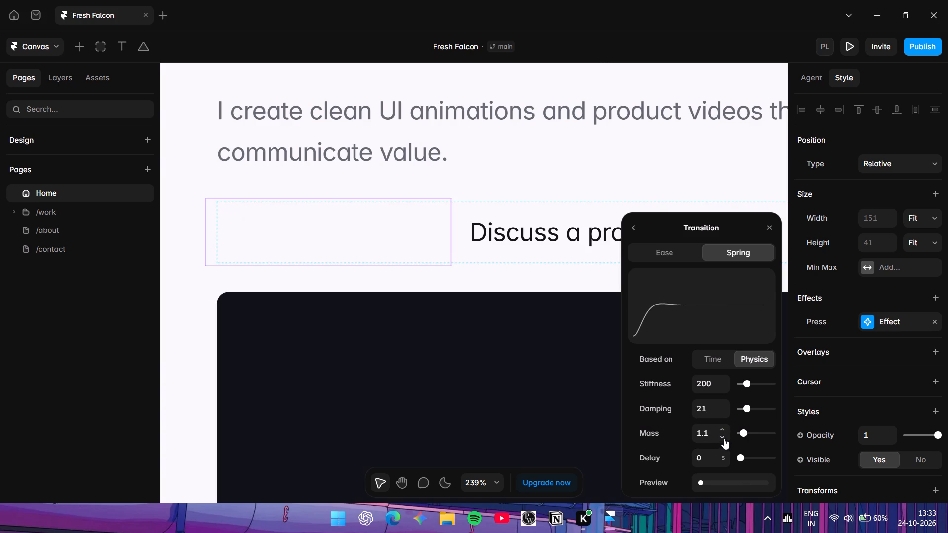
pyautogui.tripleClick(724, 438)
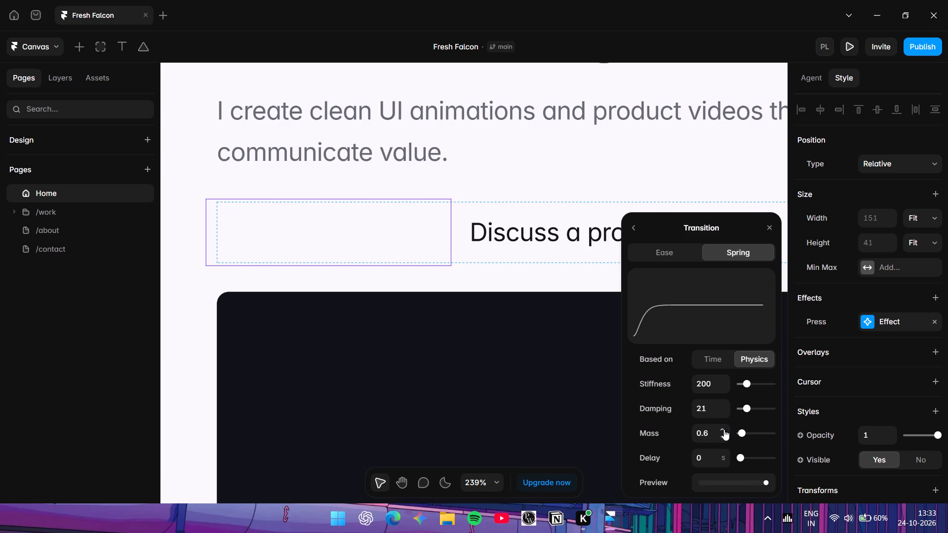
pyautogui.click(724, 429)
pyautogui.tripleClick(724, 429)
pyautogui.tripleClick(724, 429)
pyautogui.tripleClick(724, 429)
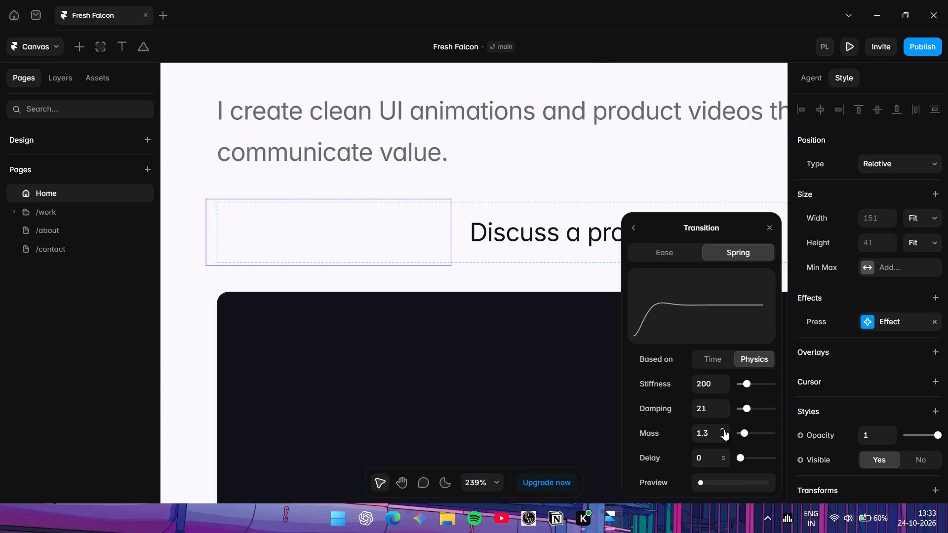
pyautogui.tripleClick(724, 429)
pyautogui.tripleClick(724, 429)
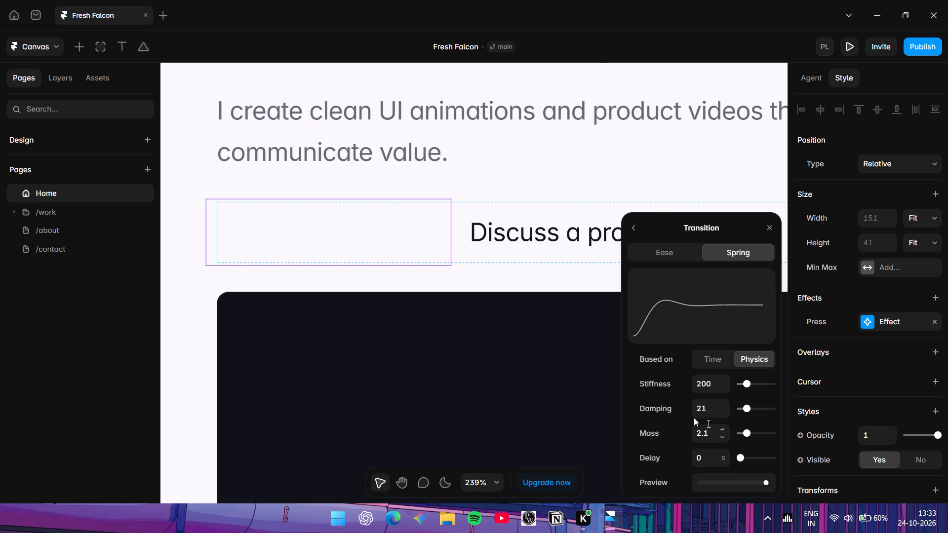
pyautogui.press('Return')
pyautogui.click(771, 226)
# Preview the Home page's Desktop layout twice, testing the Explore my work button's Press effect each time, and return to the canvas.
pyautogui.scroll(-2, 576, 235)
pyautogui.scroll(2, 576, 235)
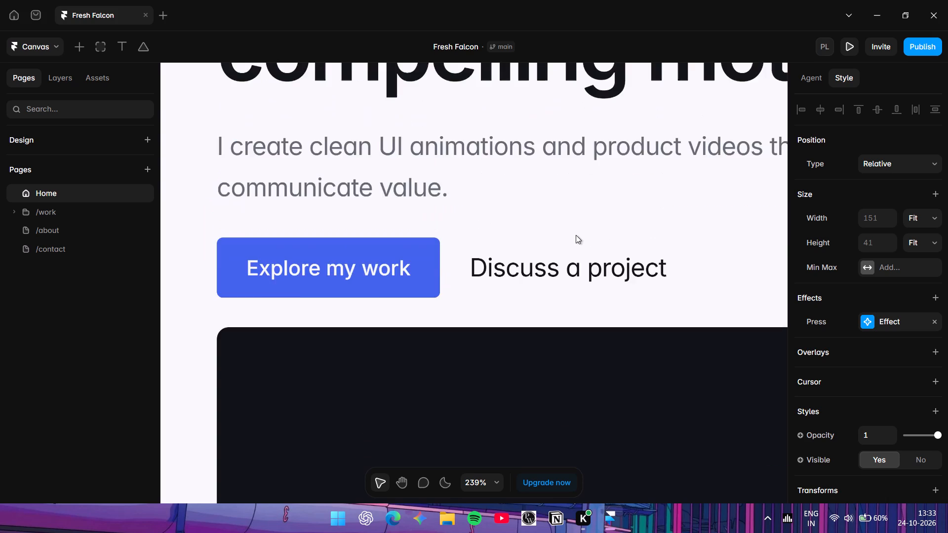
pyautogui.scroll(11, 576, 235)
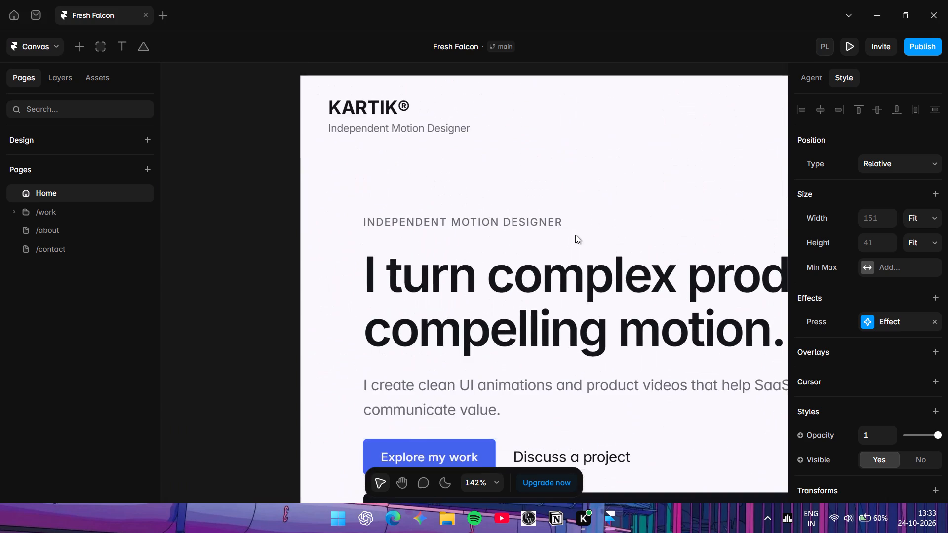
pyautogui.hscroll(-2, 575, 235)
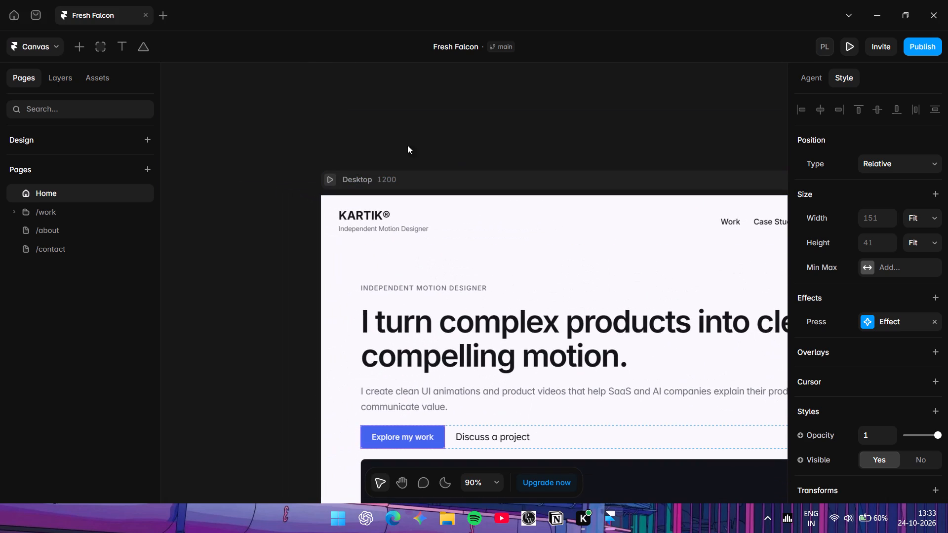
pyautogui.click(330, 181)
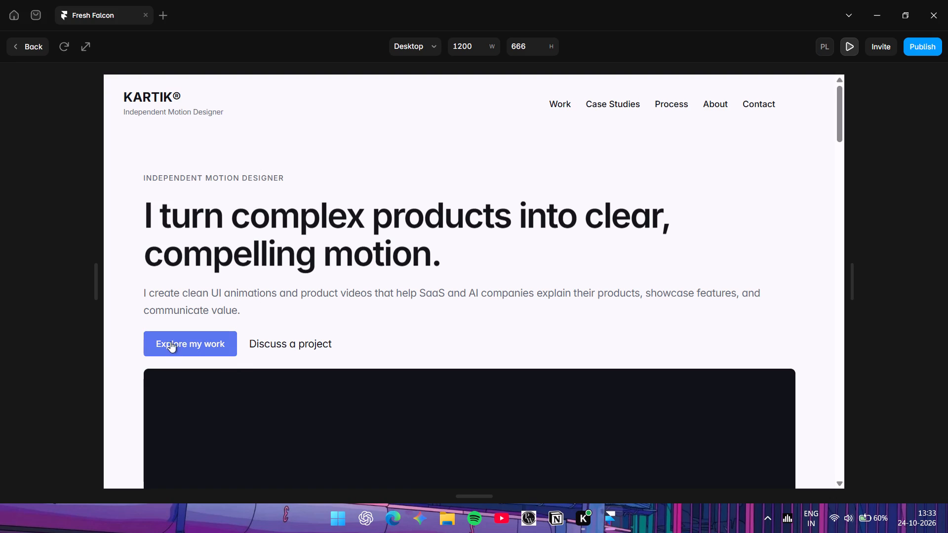
pyautogui.click(173, 338)
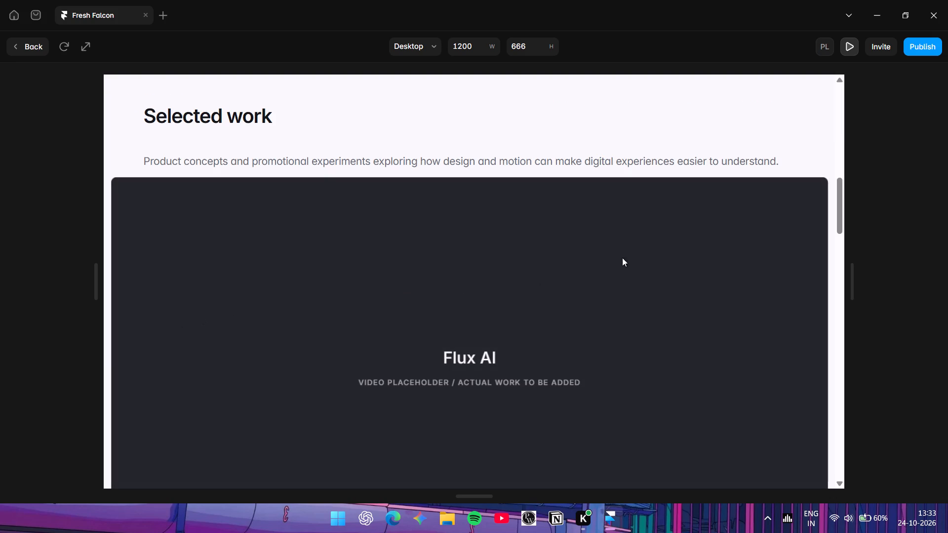
pyautogui.click(797, 139)
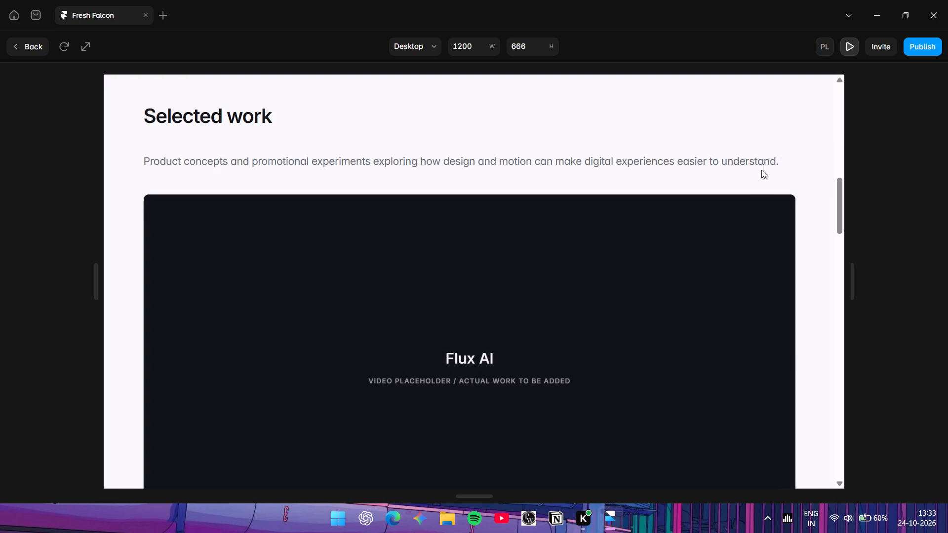
pyautogui.click(829, 161)
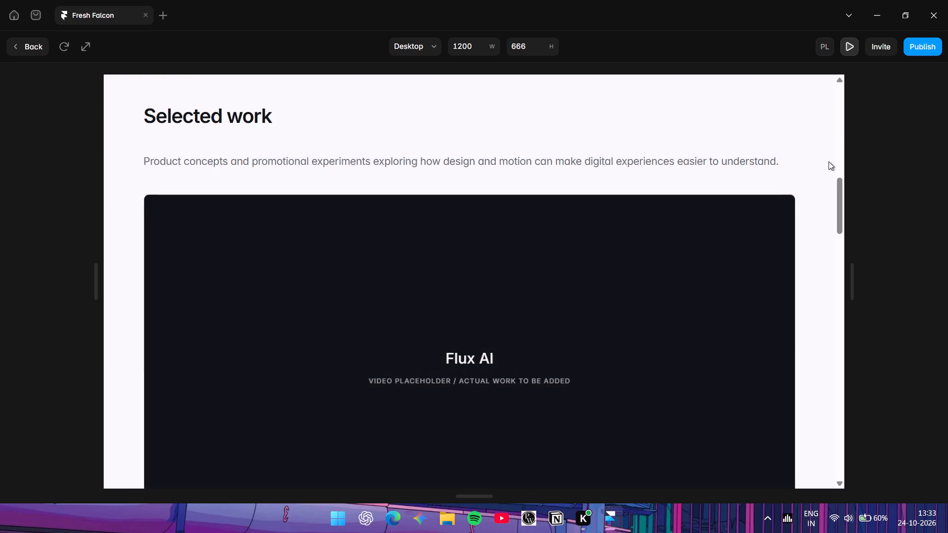
pyautogui.click(819, 139)
pyautogui.click(21, 44)
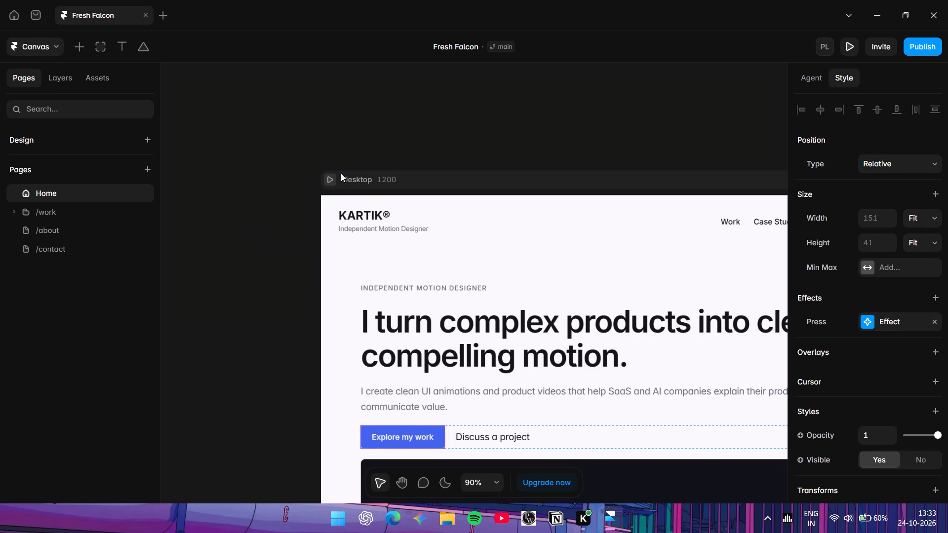
pyautogui.click(333, 177)
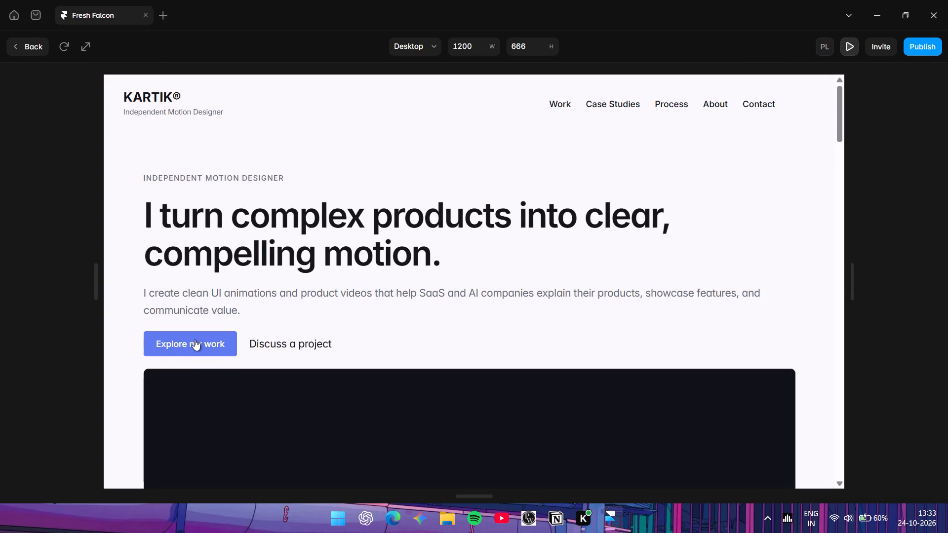
pyautogui.click(195, 340)
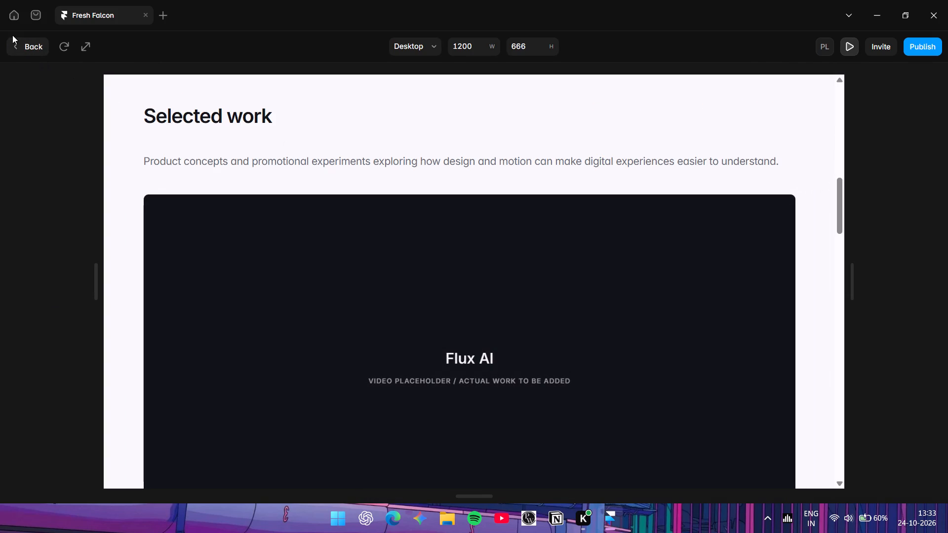
pyautogui.click(14, 44)
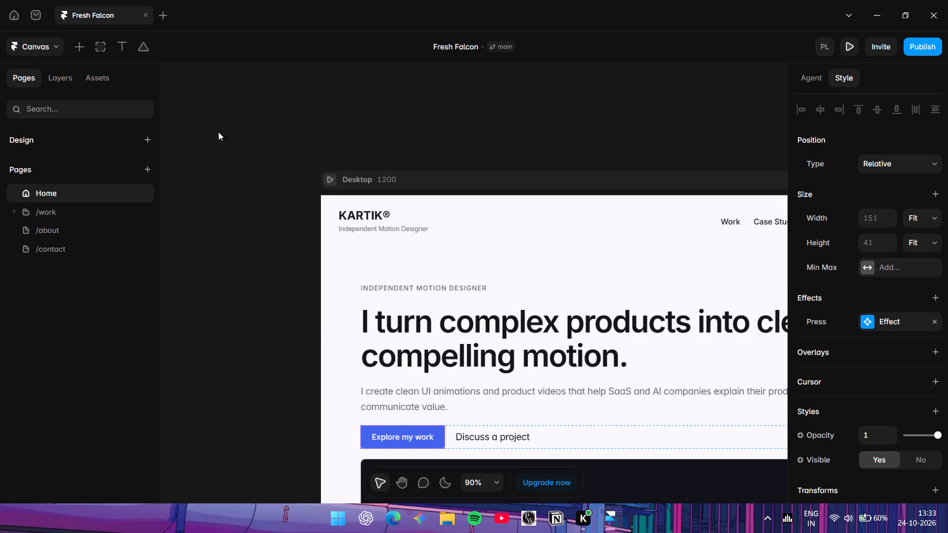
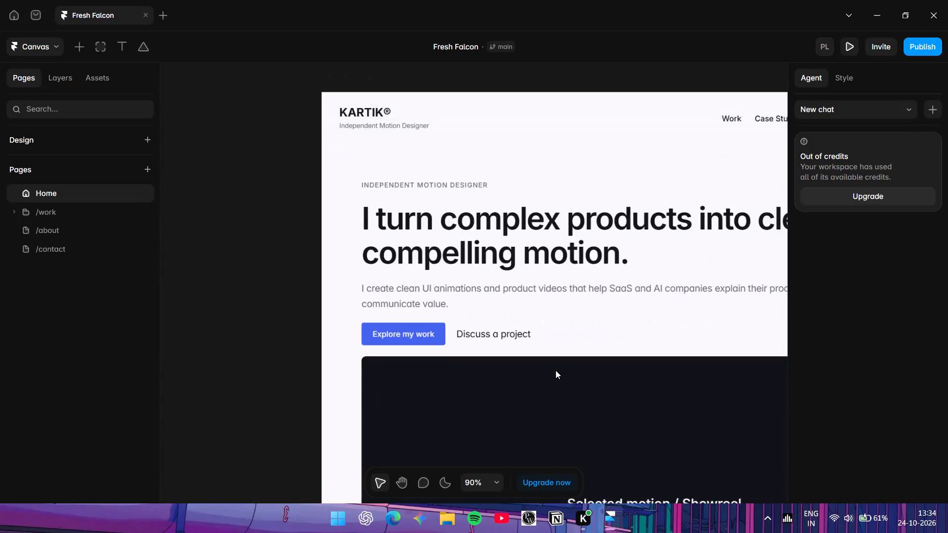
# Preview the Home page's Desktop layout, look through its sections from the hero down past the Flux AI case study, and return to the canvas.
pyautogui.scroll(1, 555, 370)
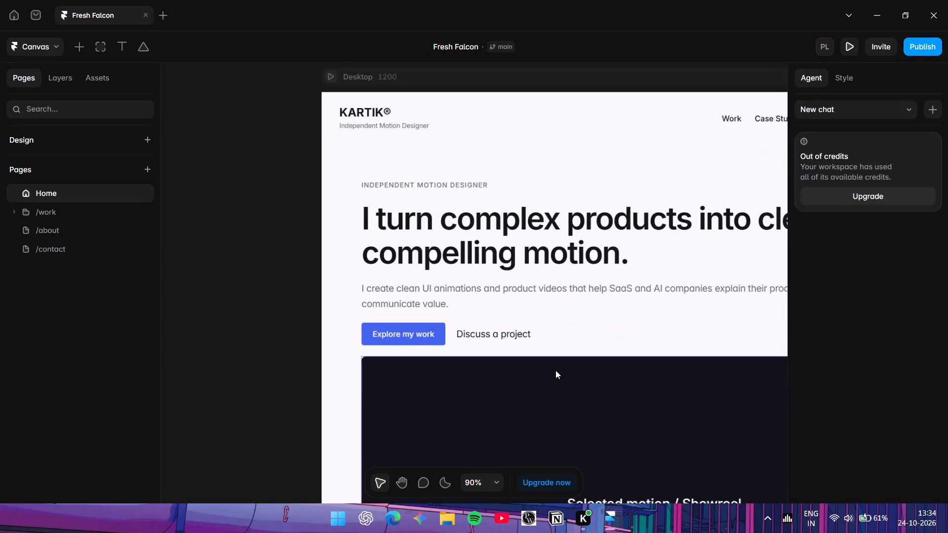
pyautogui.scroll(-3, 545, 393)
pyautogui.scroll(2, 579, 433)
pyautogui.scroll(-4, 579, 423)
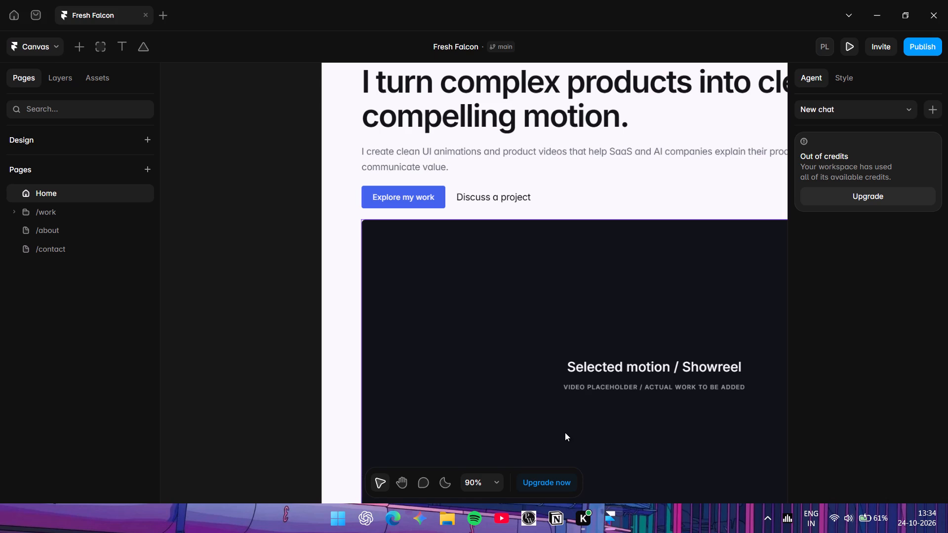
pyautogui.scroll(2, 528, 396)
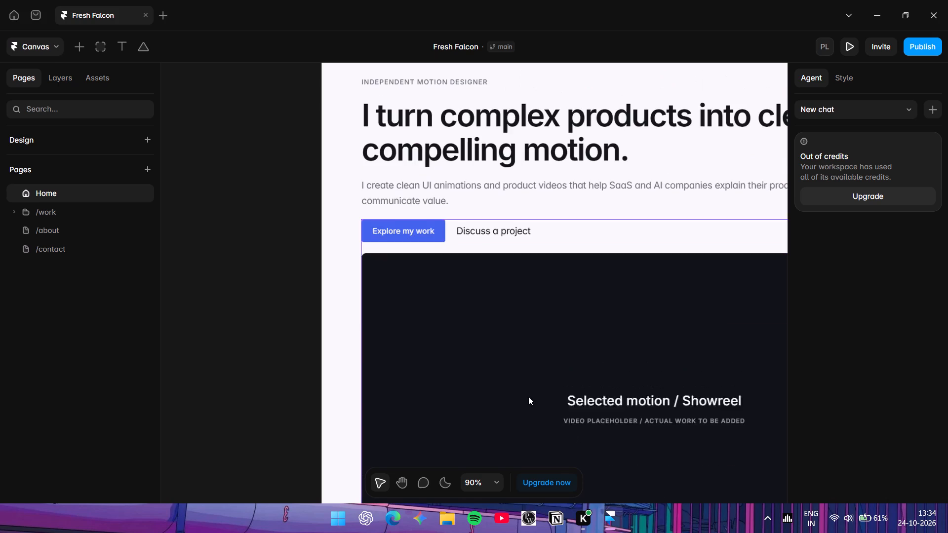
pyautogui.scroll(5, 528, 396)
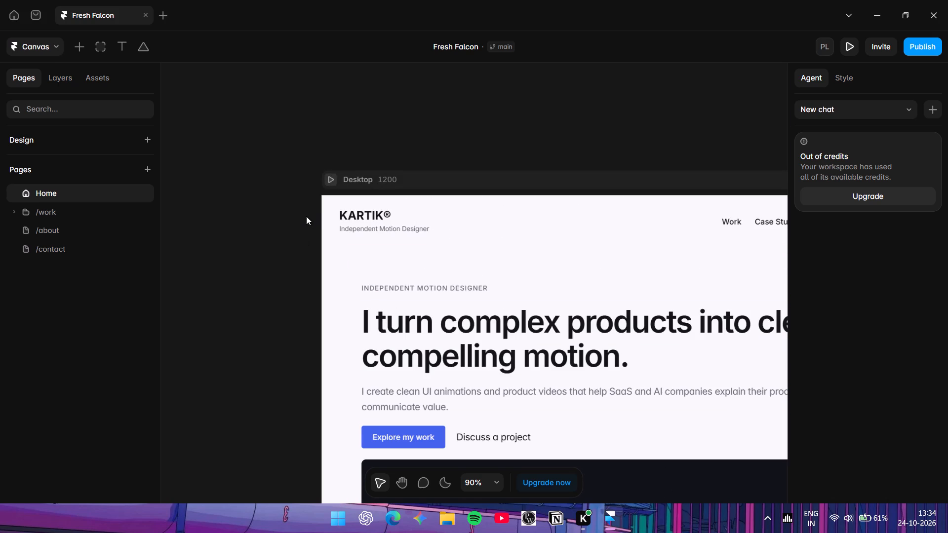
pyautogui.click(335, 179)
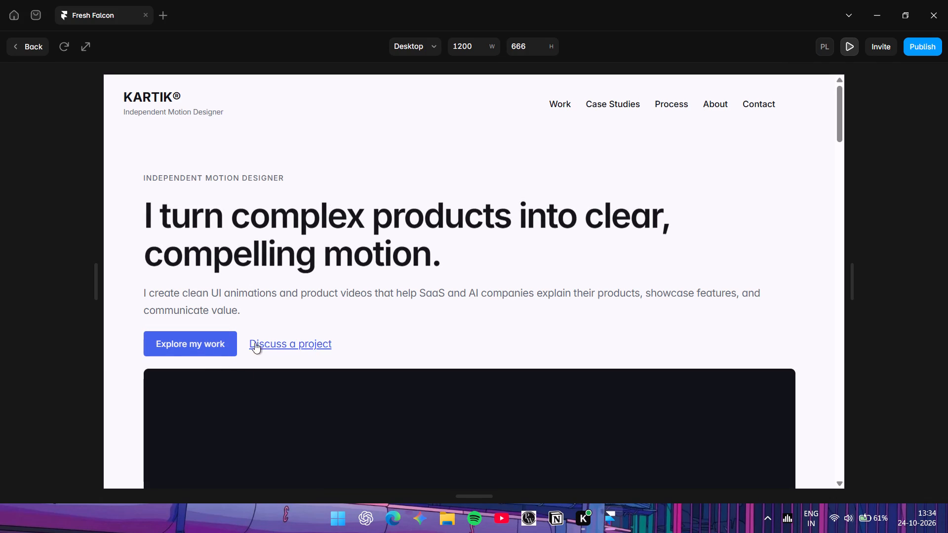
pyautogui.scroll(-7, 231, 376)
pyautogui.scroll(1, 214, 378)
pyautogui.scroll(-4, 214, 378)
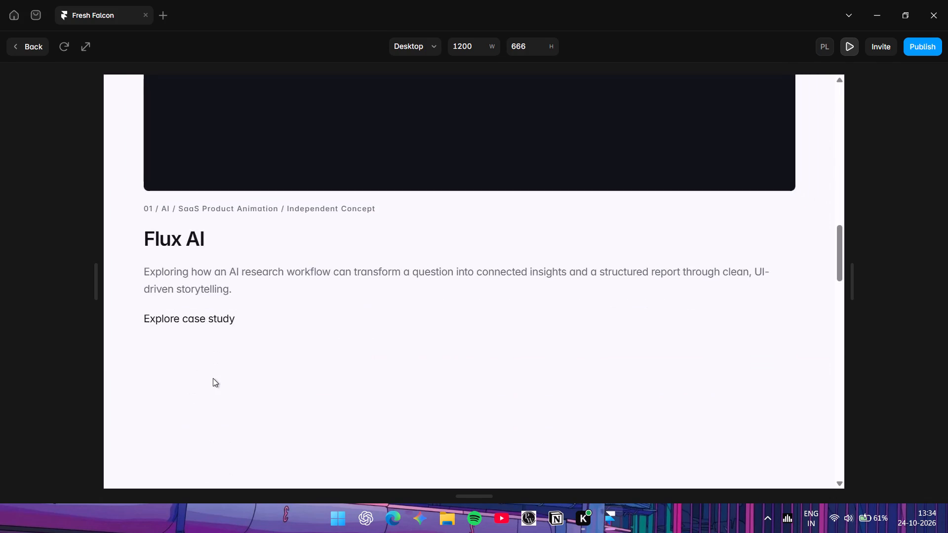
pyautogui.scroll(-7, 213, 378)
pyautogui.scroll(1, 209, 378)
pyautogui.scroll(-9, 209, 378)
pyautogui.scroll(4, 208, 382)
pyautogui.scroll(20, 212, 382)
pyautogui.scroll(1, 212, 382)
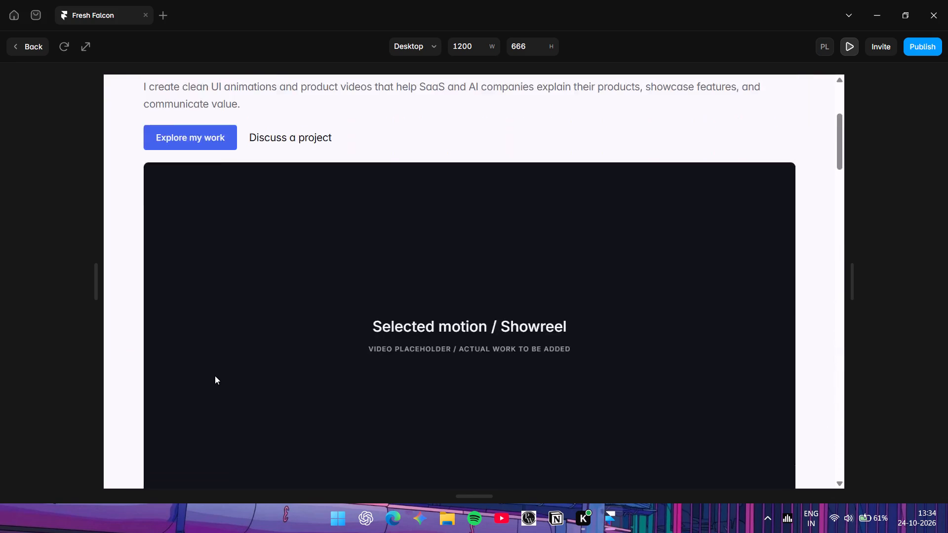
pyautogui.scroll(9, 215, 376)
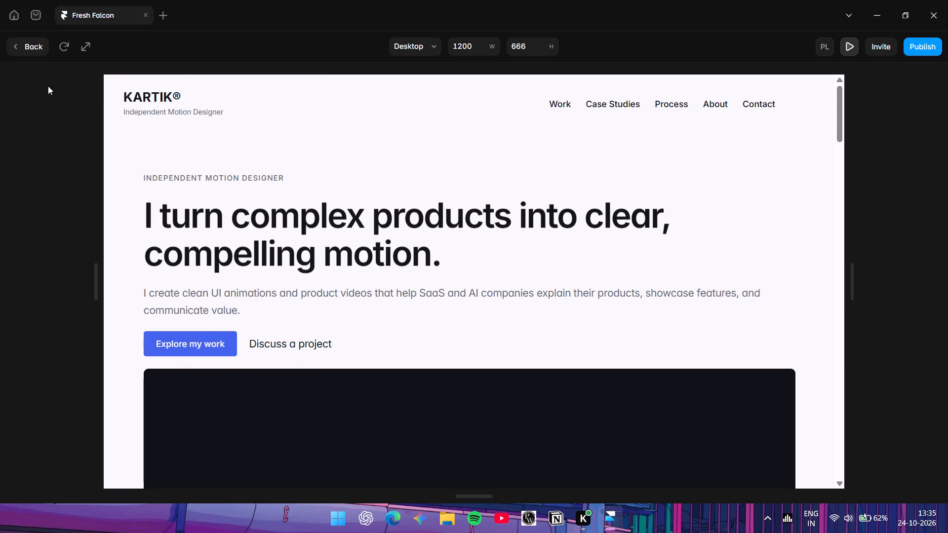
pyautogui.click(35, 45)
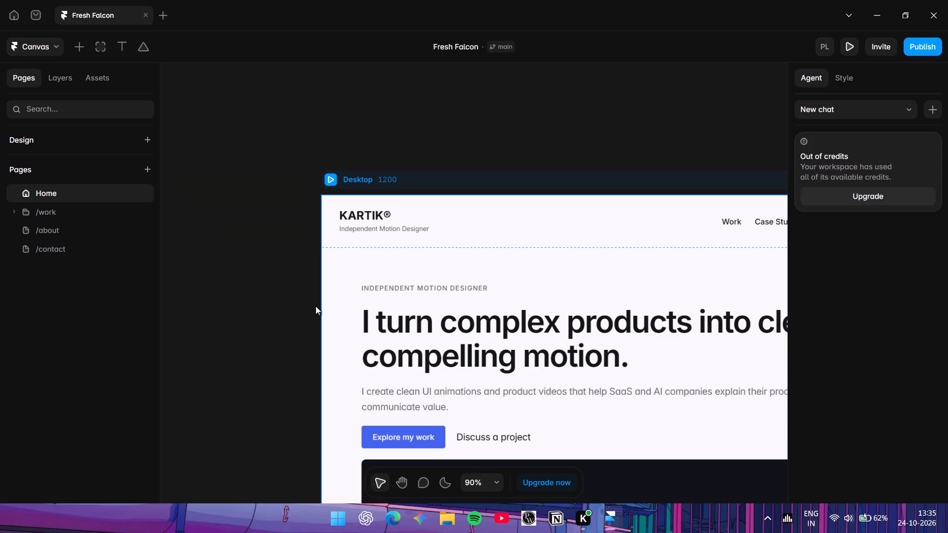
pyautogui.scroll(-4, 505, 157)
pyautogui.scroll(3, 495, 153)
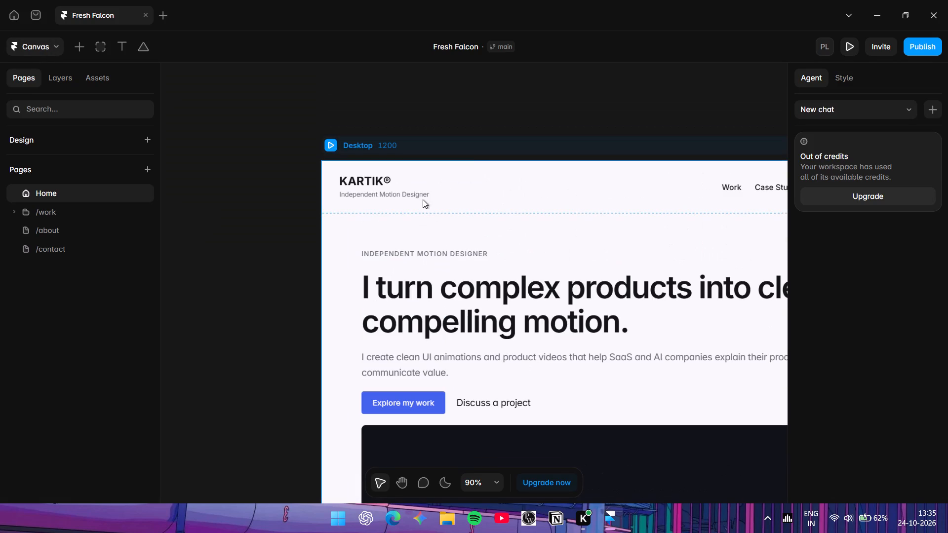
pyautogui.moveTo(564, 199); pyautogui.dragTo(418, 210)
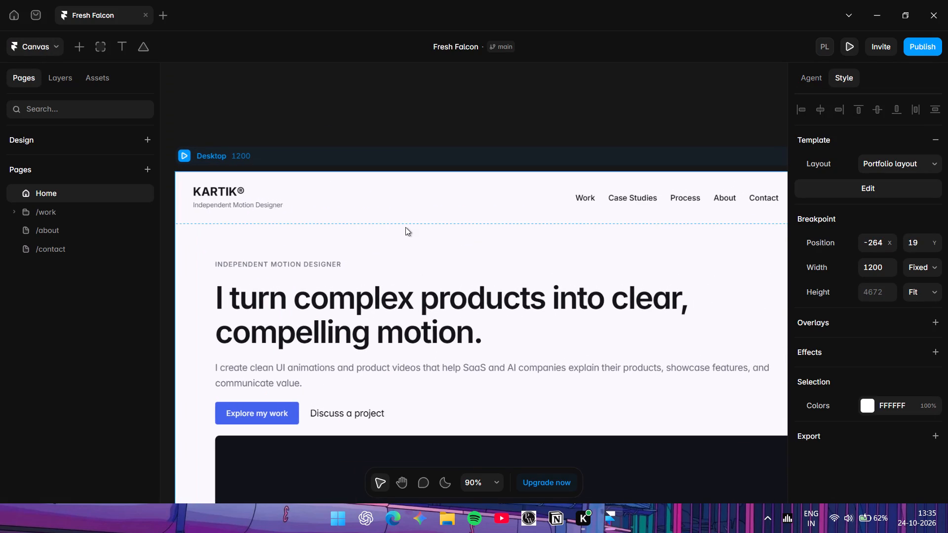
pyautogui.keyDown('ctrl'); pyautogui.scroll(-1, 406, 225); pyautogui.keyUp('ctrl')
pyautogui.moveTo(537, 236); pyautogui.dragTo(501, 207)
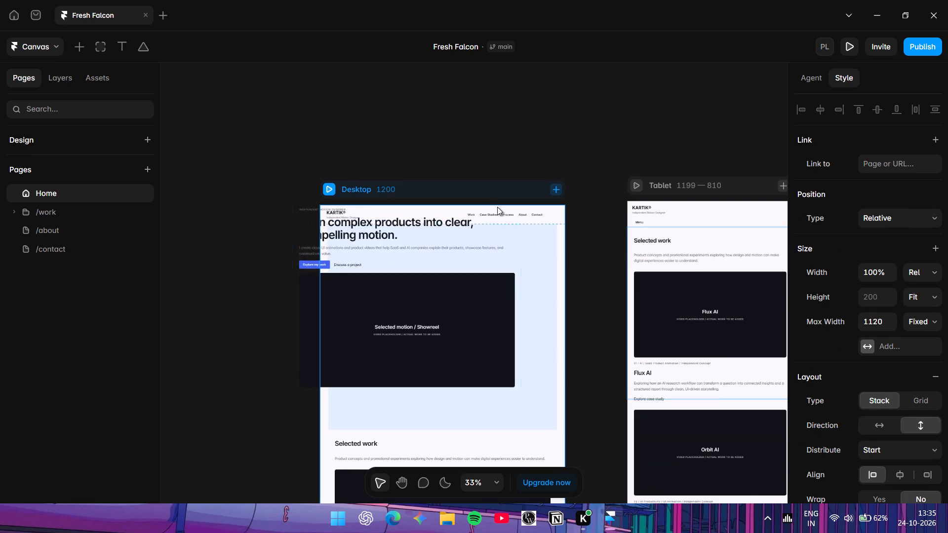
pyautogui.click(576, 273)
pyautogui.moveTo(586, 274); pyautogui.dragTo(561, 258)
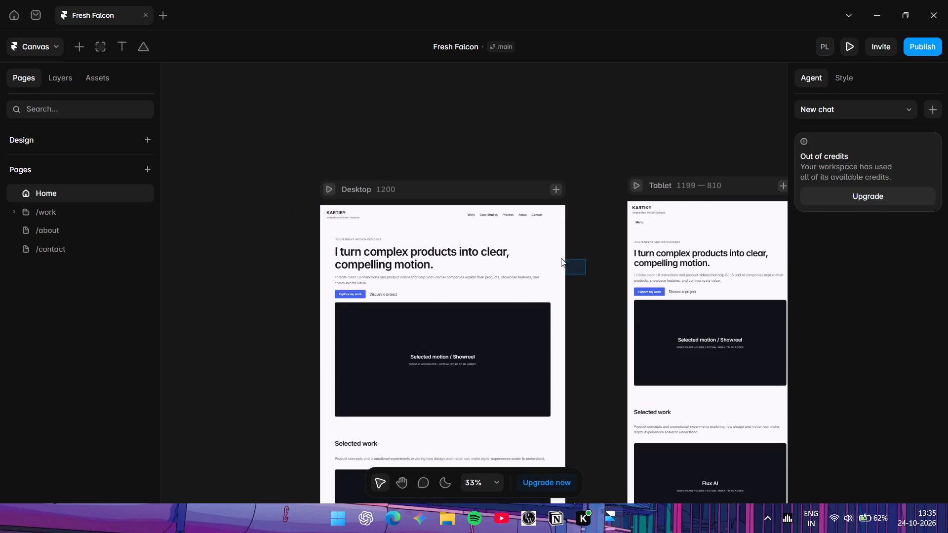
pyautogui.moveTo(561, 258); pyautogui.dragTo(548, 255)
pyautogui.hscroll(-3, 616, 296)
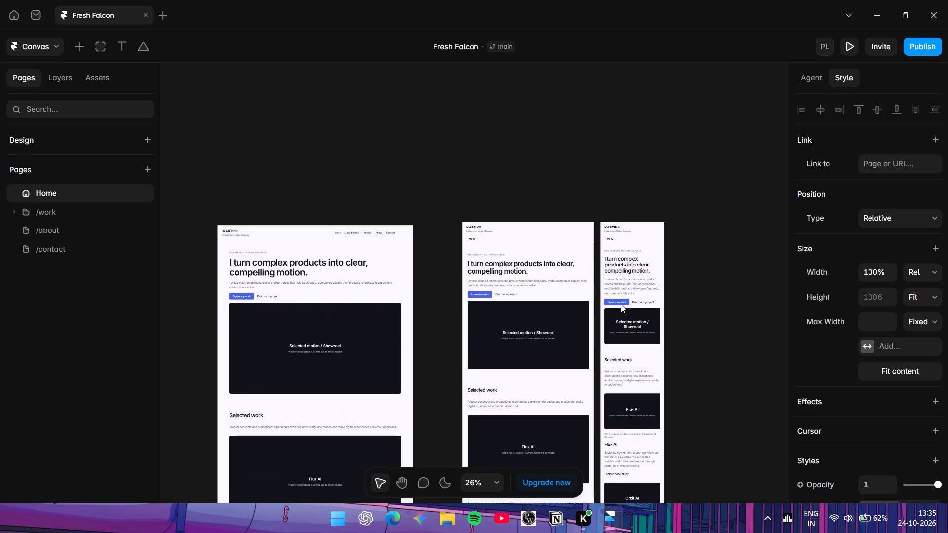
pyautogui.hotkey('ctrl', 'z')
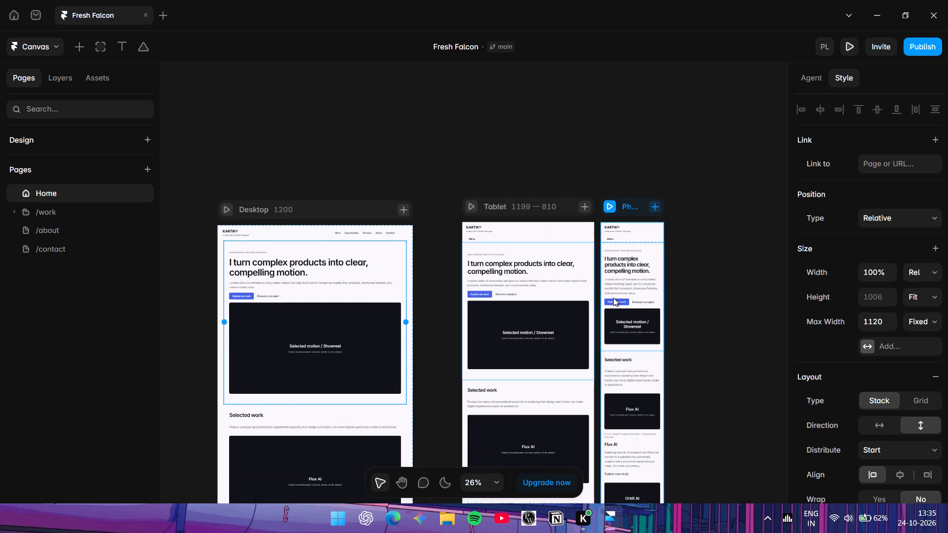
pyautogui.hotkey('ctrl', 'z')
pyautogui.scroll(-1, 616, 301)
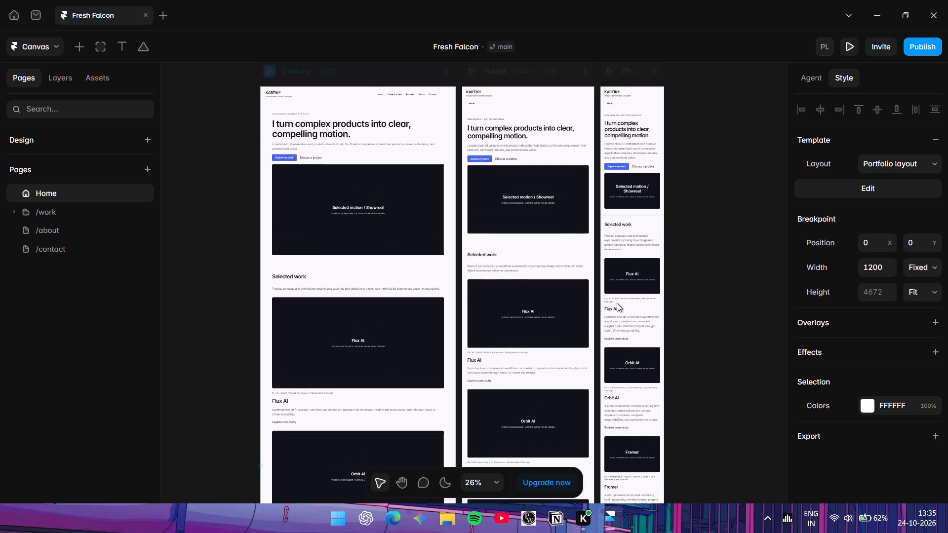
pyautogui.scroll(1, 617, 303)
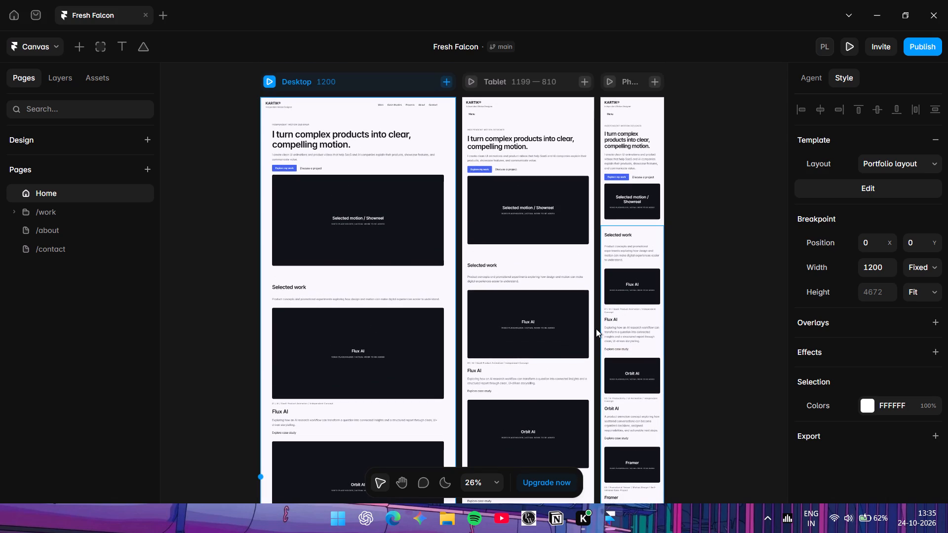
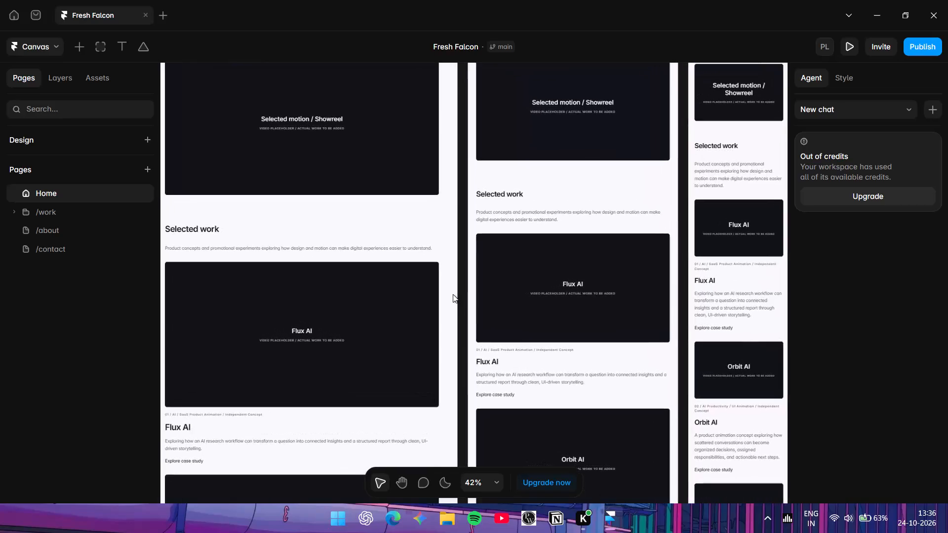
# Look over the Home page's Desktop layout from the Selected work section back up to the header.
pyautogui.hscroll(2, 453, 294)
pyautogui.scroll(3, 453, 294)
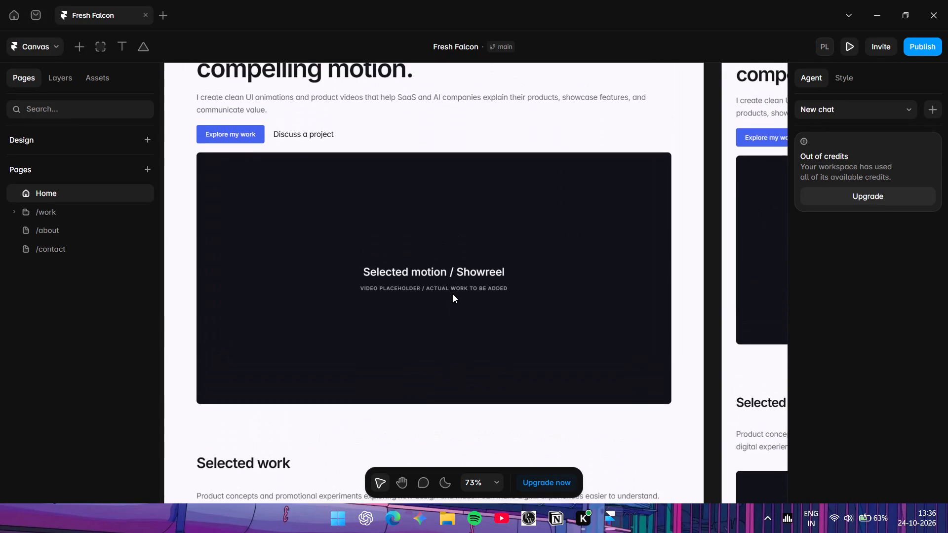
pyautogui.scroll(1, 453, 294)
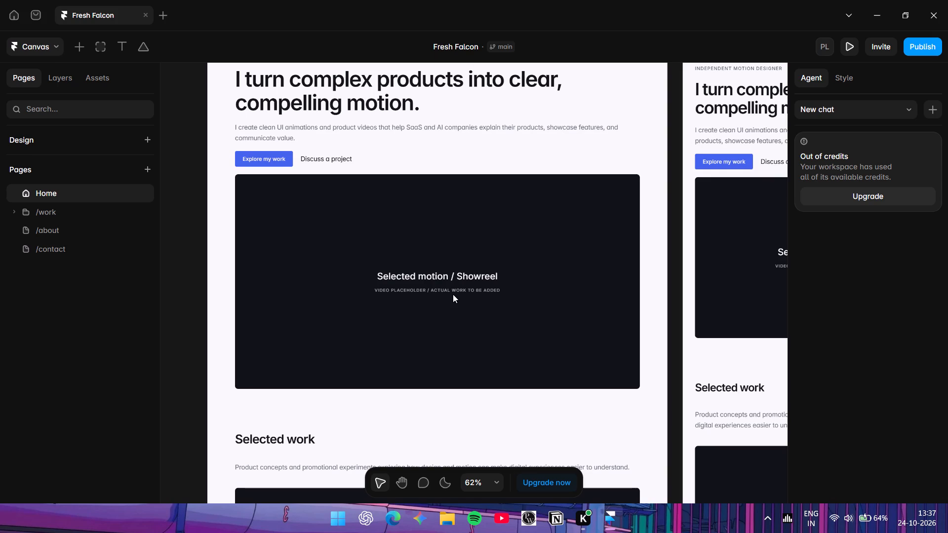
pyautogui.scroll(-1, 473, 400)
pyautogui.scroll(2, 437, 273)
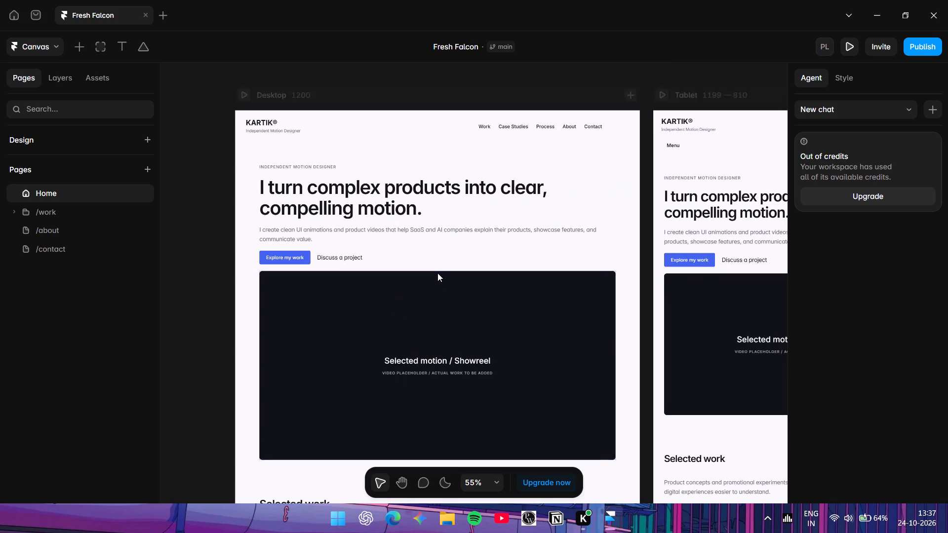
pyautogui.scroll(1, 437, 273)
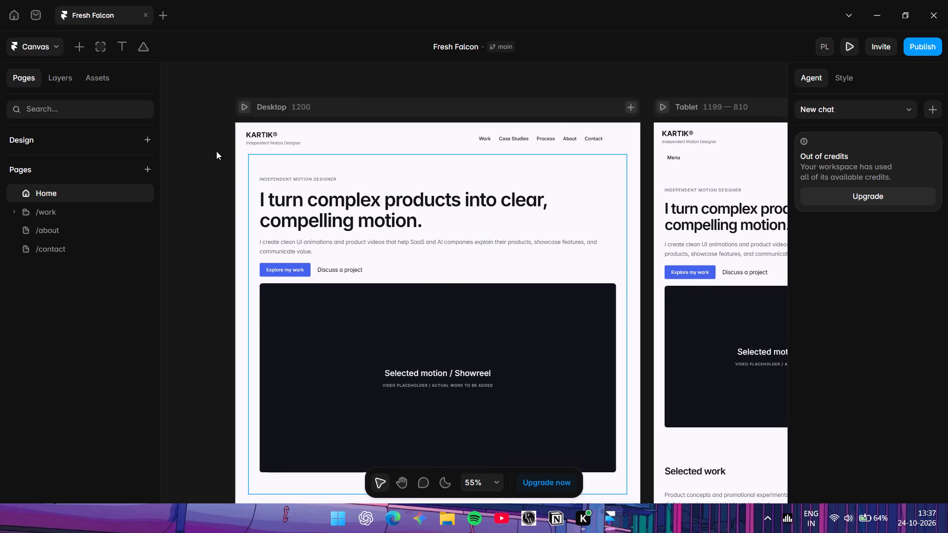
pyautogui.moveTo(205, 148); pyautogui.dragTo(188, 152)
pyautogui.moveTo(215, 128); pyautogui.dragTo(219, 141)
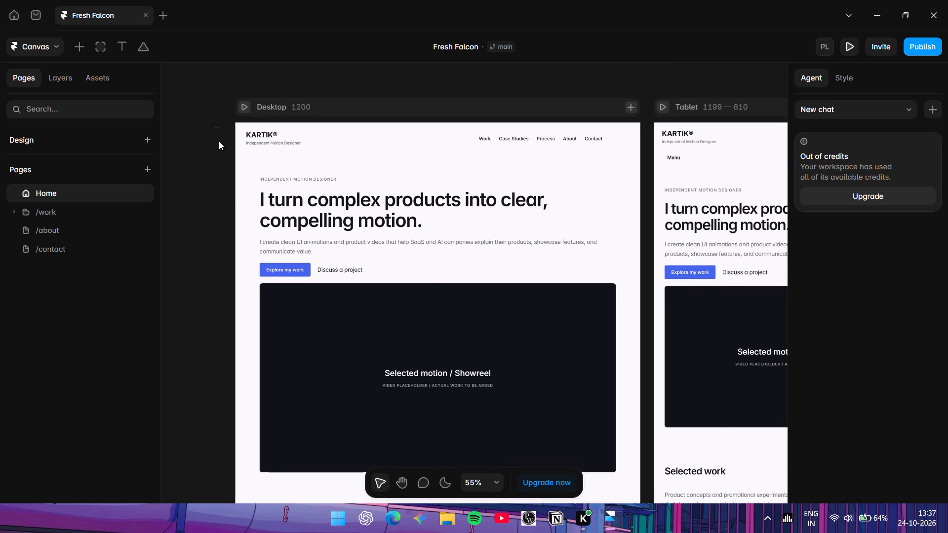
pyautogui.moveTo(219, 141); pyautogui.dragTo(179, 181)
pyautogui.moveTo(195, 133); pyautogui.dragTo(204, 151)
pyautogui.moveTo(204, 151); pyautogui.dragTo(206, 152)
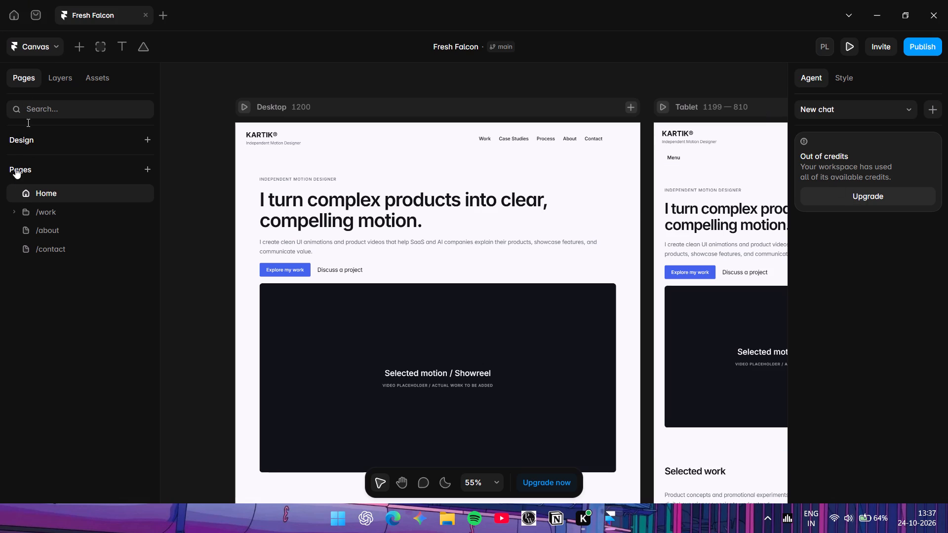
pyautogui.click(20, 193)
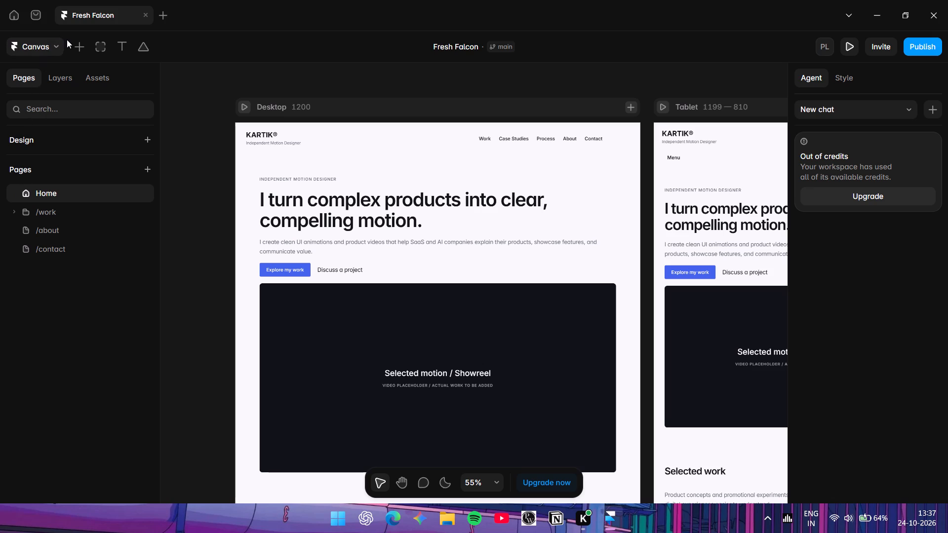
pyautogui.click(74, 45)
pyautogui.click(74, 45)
# Remove the Appear effect from the Selected motion / Showreel placeholder in the Desktop layout's hero section.
pyautogui.scroll(2, 100, 93)
pyautogui.scroll(-2, 392, 201)
pyautogui.scroll(4, 412, 208)
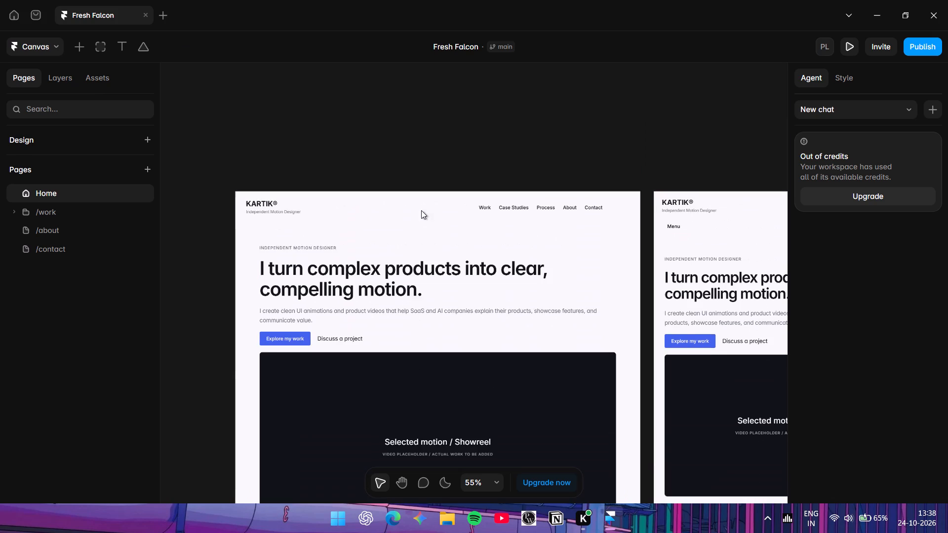
pyautogui.scroll(-8, 408, 241)
pyautogui.scroll(-2, 452, 262)
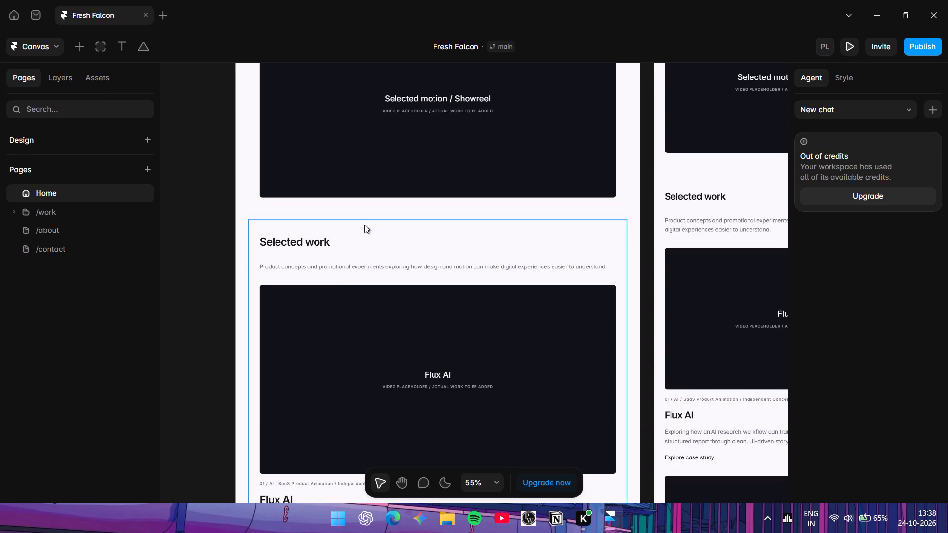
pyautogui.scroll(5, 363, 158)
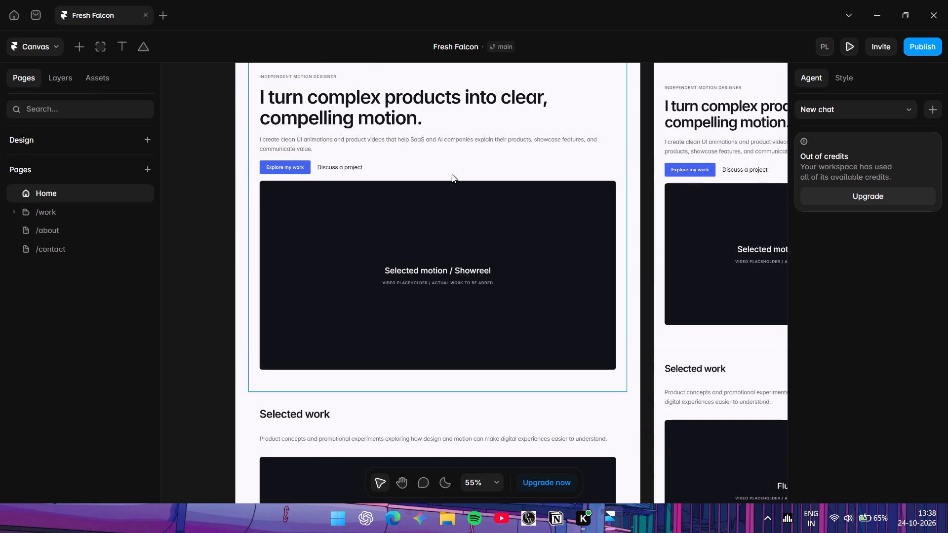
pyautogui.scroll(2, 306, 131)
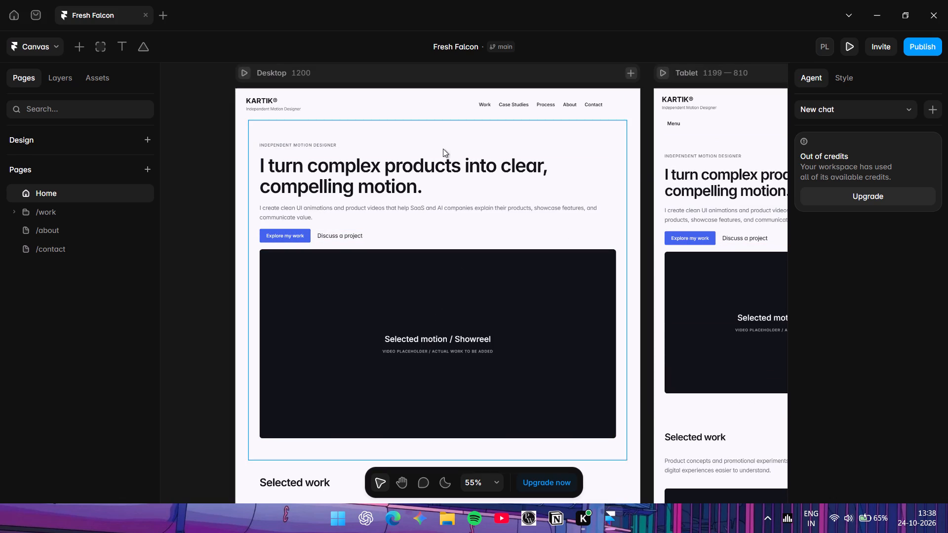
pyautogui.click(296, 310)
pyautogui.click(932, 324)
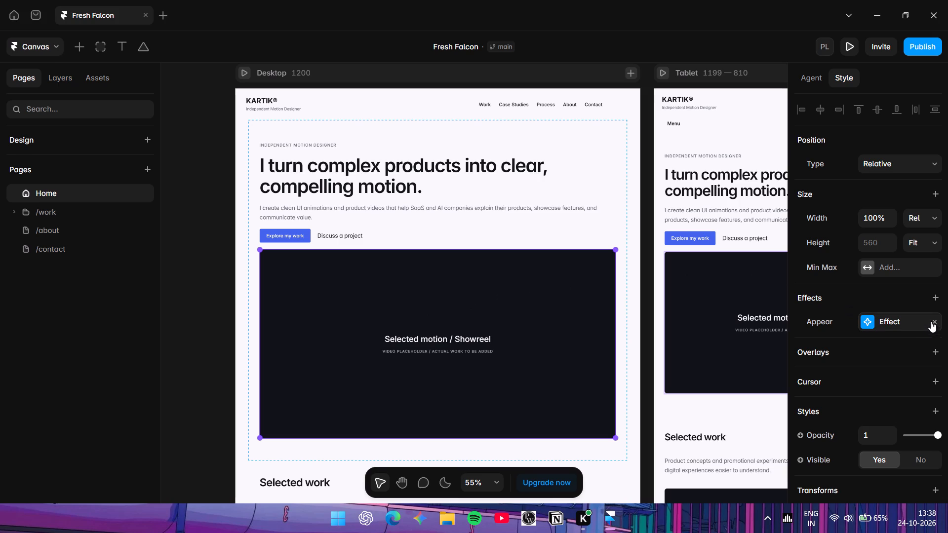
# Add a Hover effect to the Selected motion / Showreel placeholder.
pyautogui.click(929, 293)
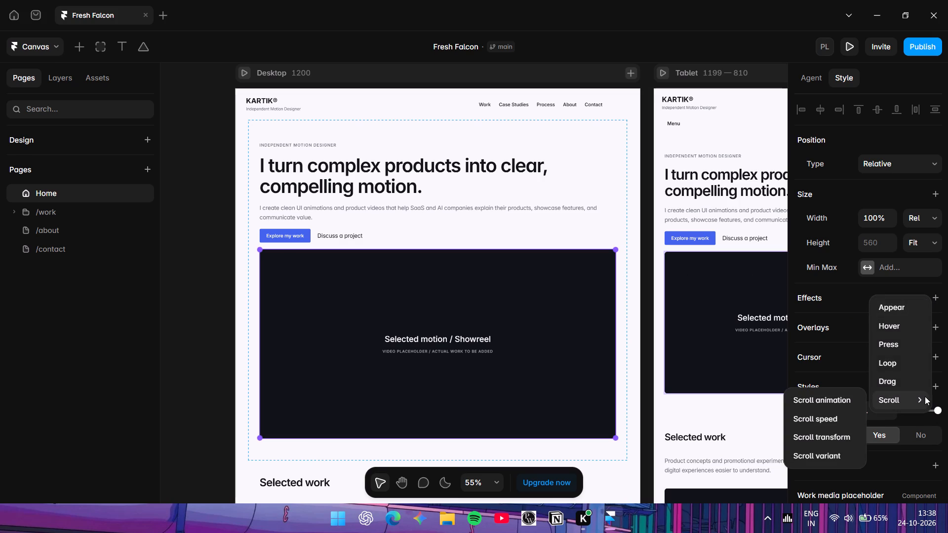
pyautogui.click(878, 323)
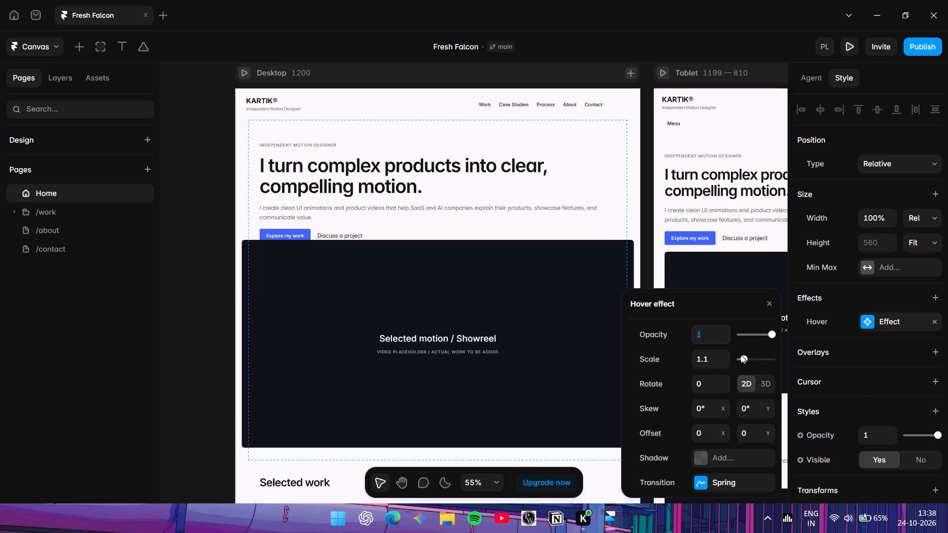
# Enter 1.4 as the opacity of the showreel placeholder's Hover effect.
pyautogui.click(702, 338)
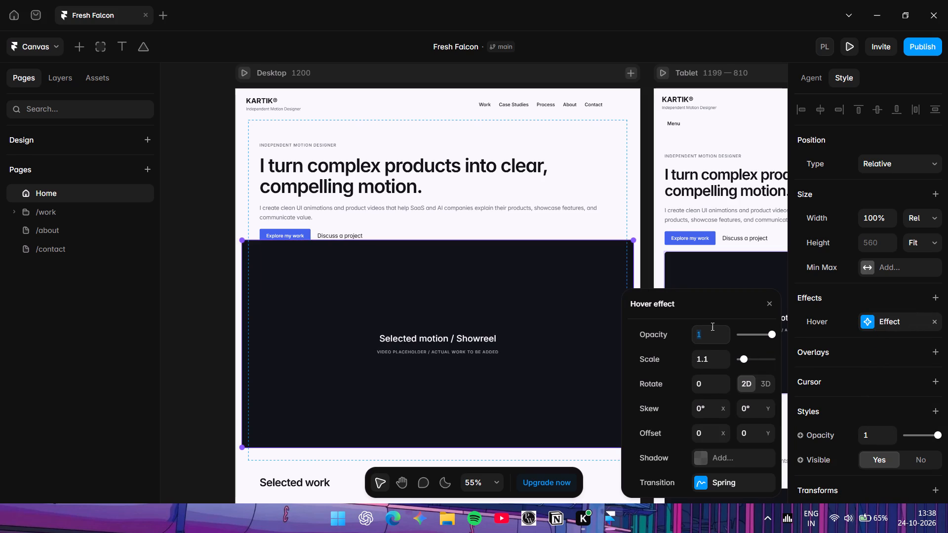
pyautogui.click(705, 341)
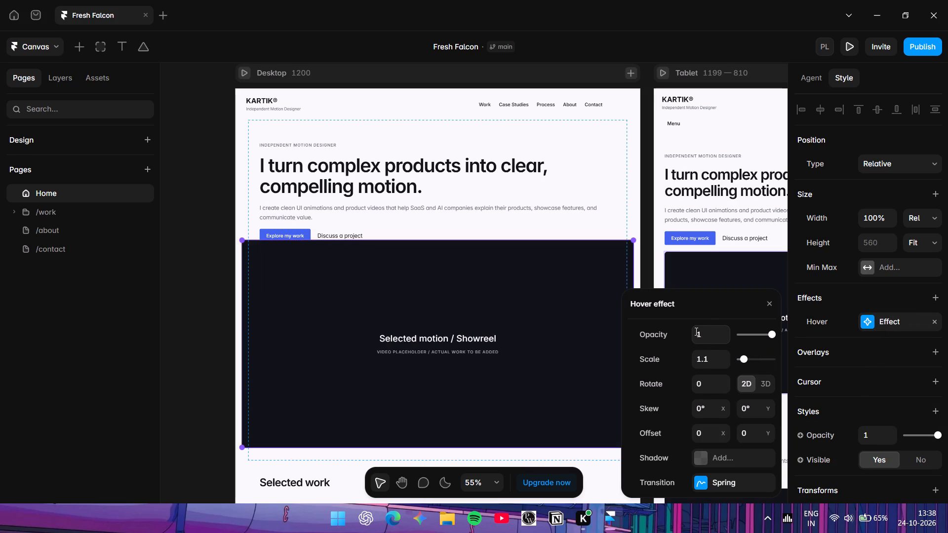
pyautogui.click(695, 331)
pyautogui.press('.')
pyautogui.press('BackSpace')
pyautogui.click(718, 337)
pyautogui.press('.')
pyautogui.press('4')
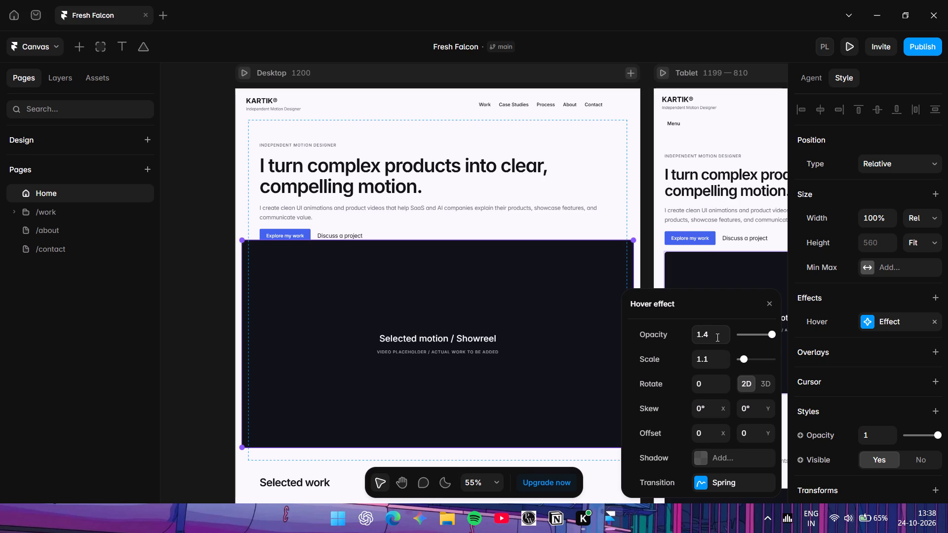
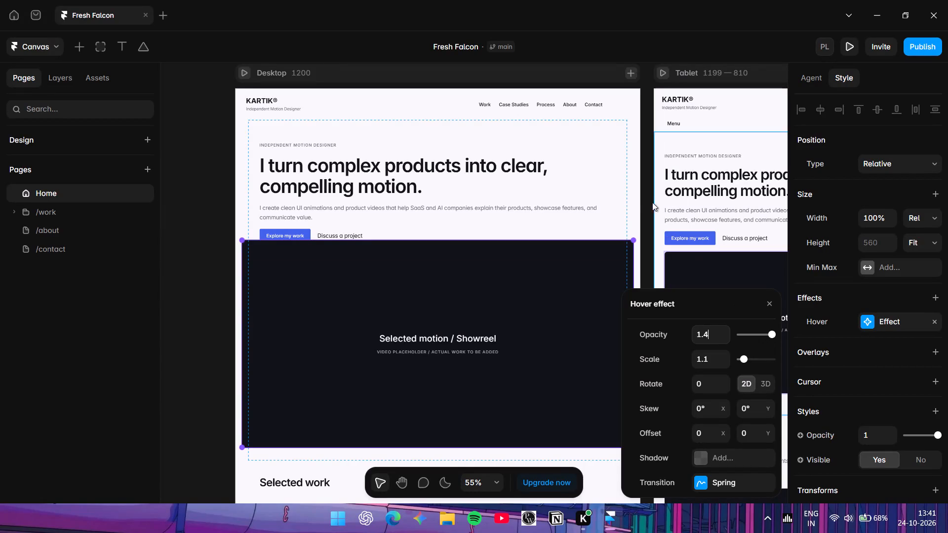
# Remove the Hover effect from the Selected motion / Showreel placeholder in the Desktop layout's hero section.
pyautogui.click(573, 196)
pyautogui.click(437, 273)
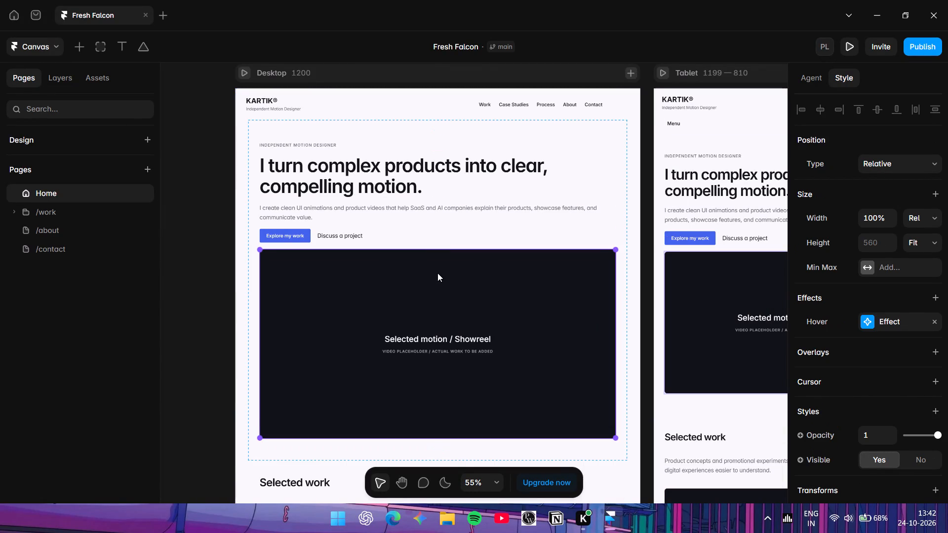
pyautogui.click(934, 320)
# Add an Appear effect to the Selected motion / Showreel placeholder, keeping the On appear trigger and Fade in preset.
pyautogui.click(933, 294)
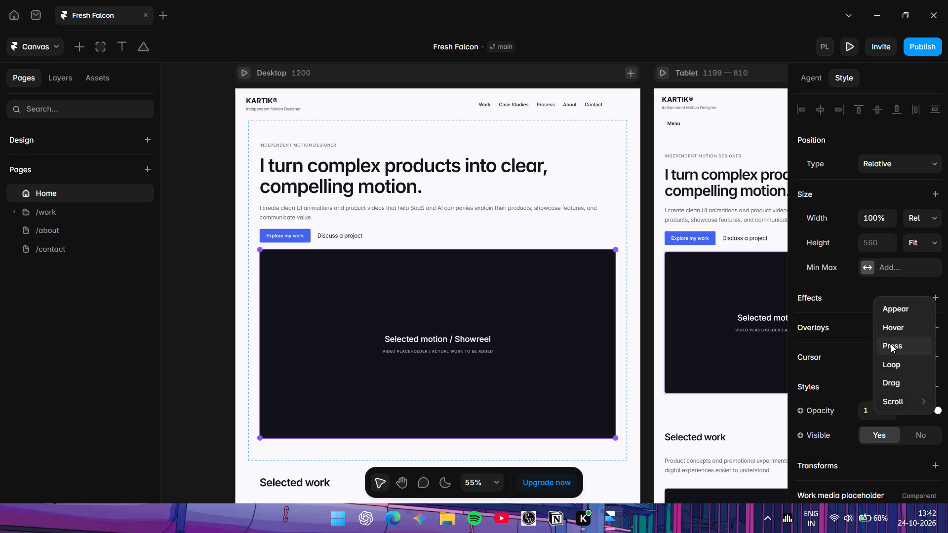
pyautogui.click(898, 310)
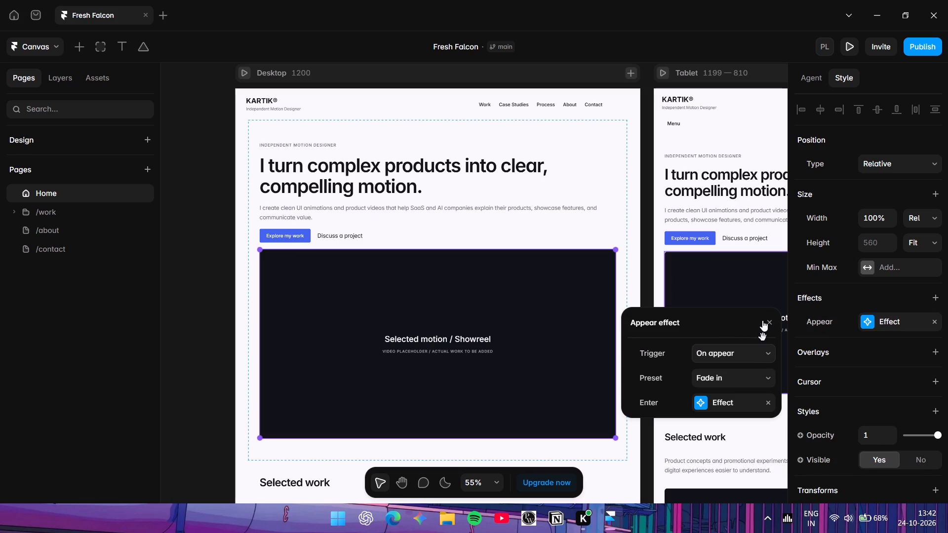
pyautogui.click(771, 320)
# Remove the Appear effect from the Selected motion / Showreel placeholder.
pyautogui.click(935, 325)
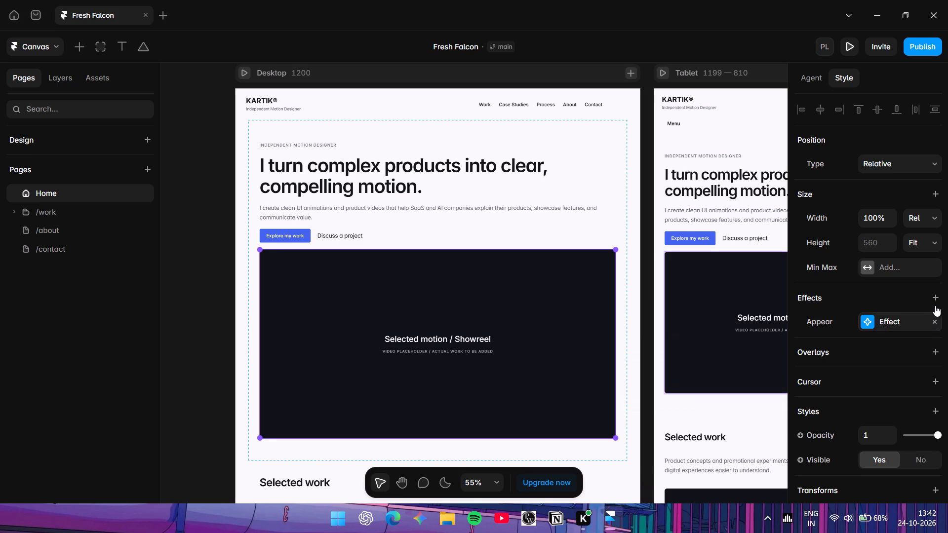
# Start adding a different effect to the Selected motion / Showreel placeholder.
pyautogui.click(935, 305)
pyautogui.click(935, 289)
pyautogui.click(935, 291)
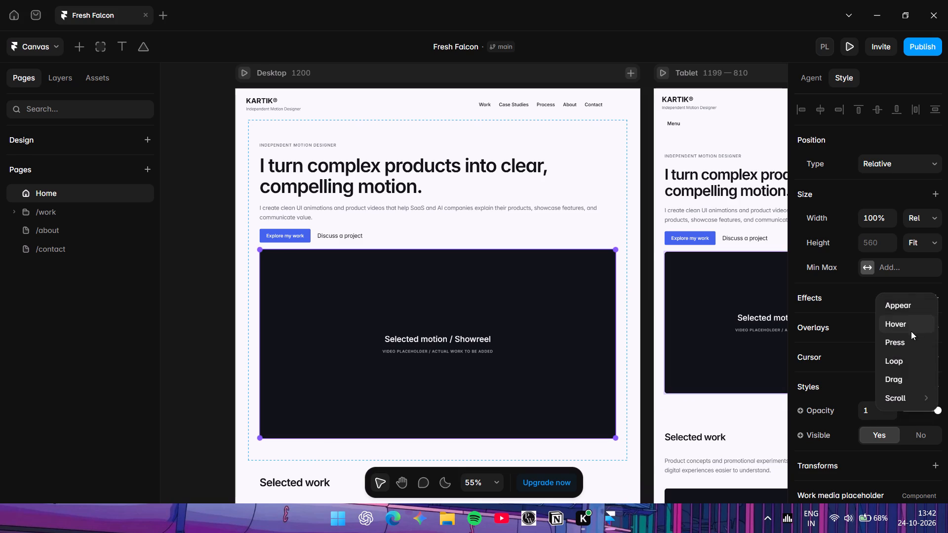
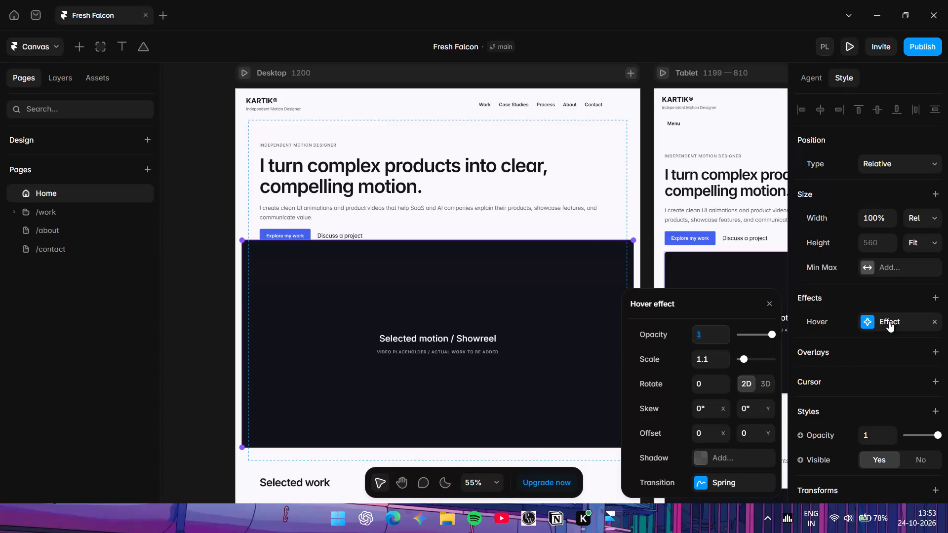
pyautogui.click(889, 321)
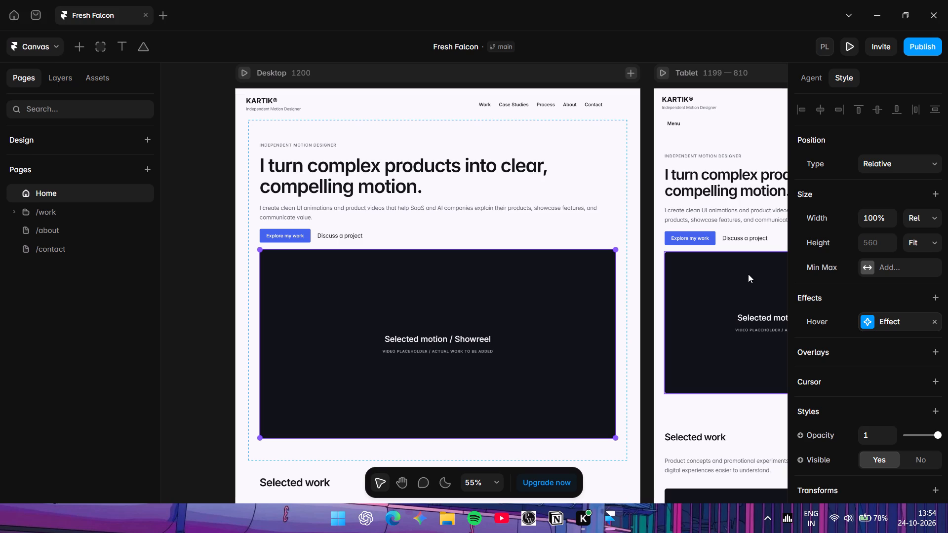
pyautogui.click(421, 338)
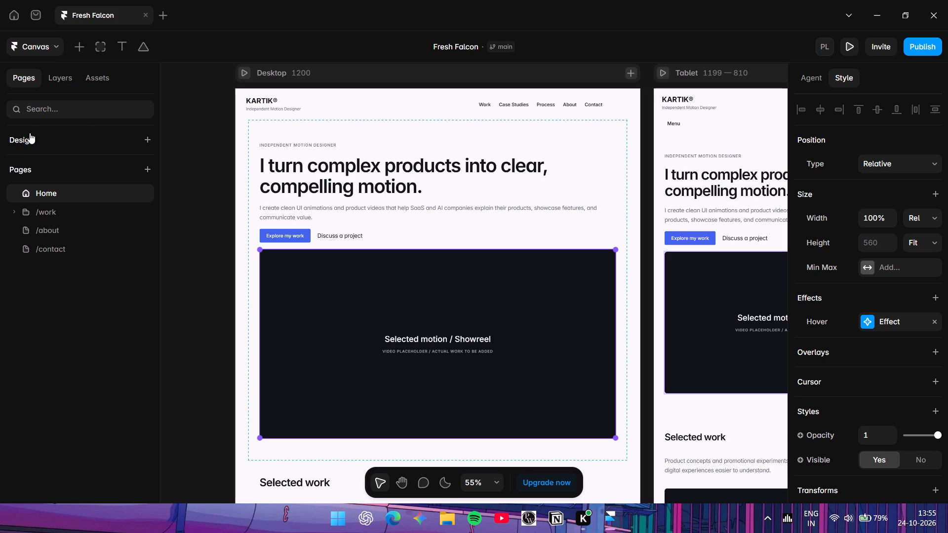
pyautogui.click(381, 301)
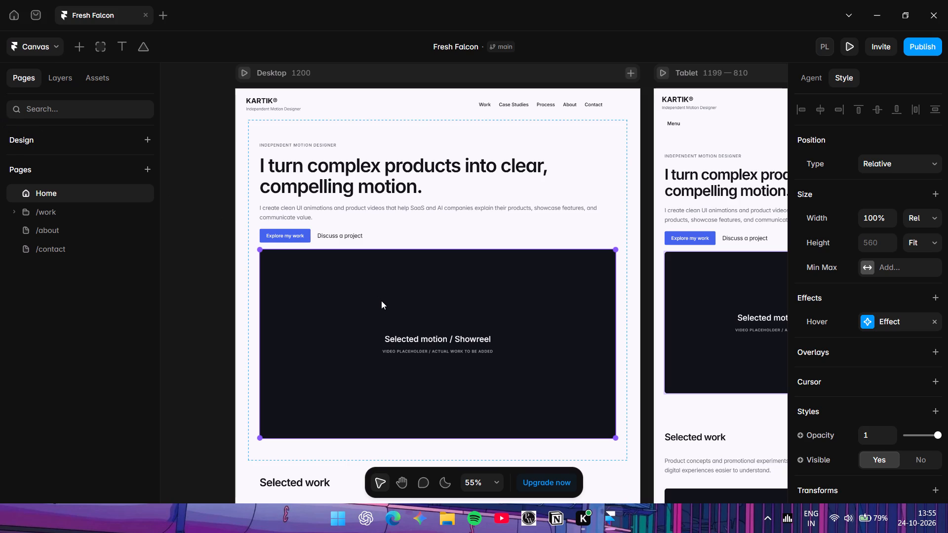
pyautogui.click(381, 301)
# Remove the Hover effect from the Selected motion / Showreel placeholder in the Desktop layout's hero section.
pyautogui.click(938, 319)
# Add a new Hover effect to the Selected motion / Showreel placeholder and set its scale to 1.3.
pyautogui.click(939, 304)
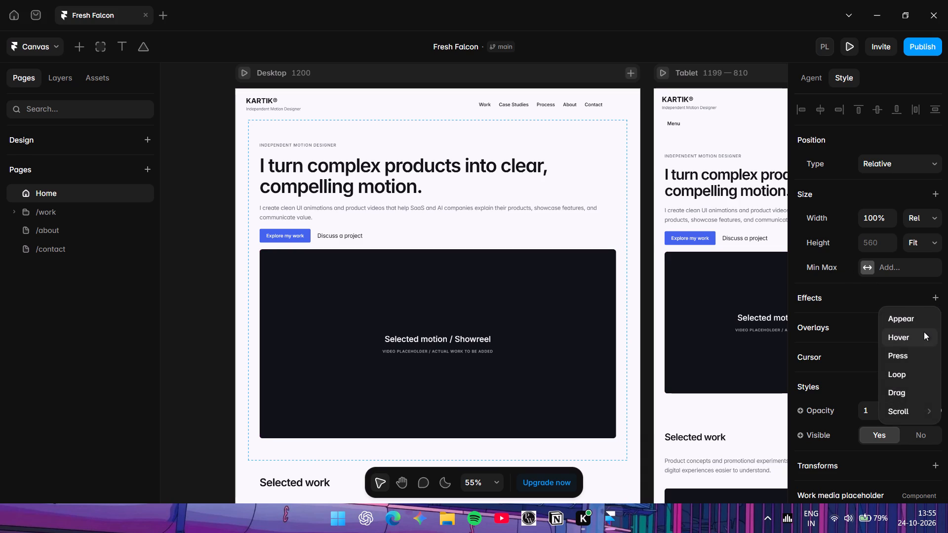
pyautogui.click(924, 332)
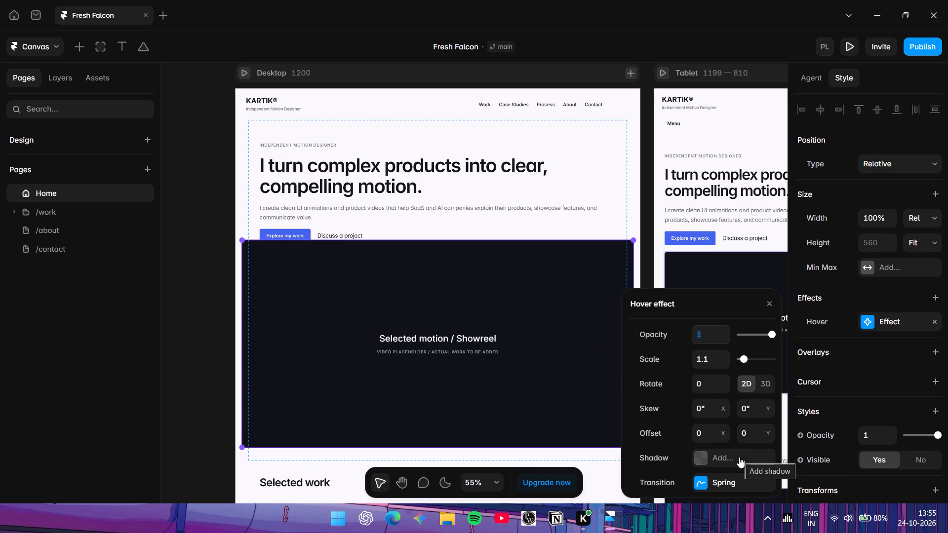
pyautogui.doubleClick(724, 357)
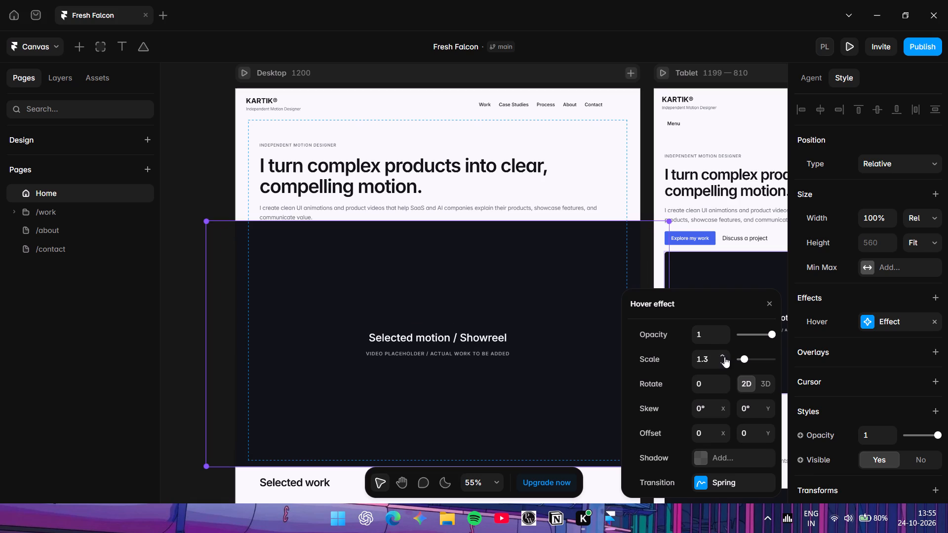
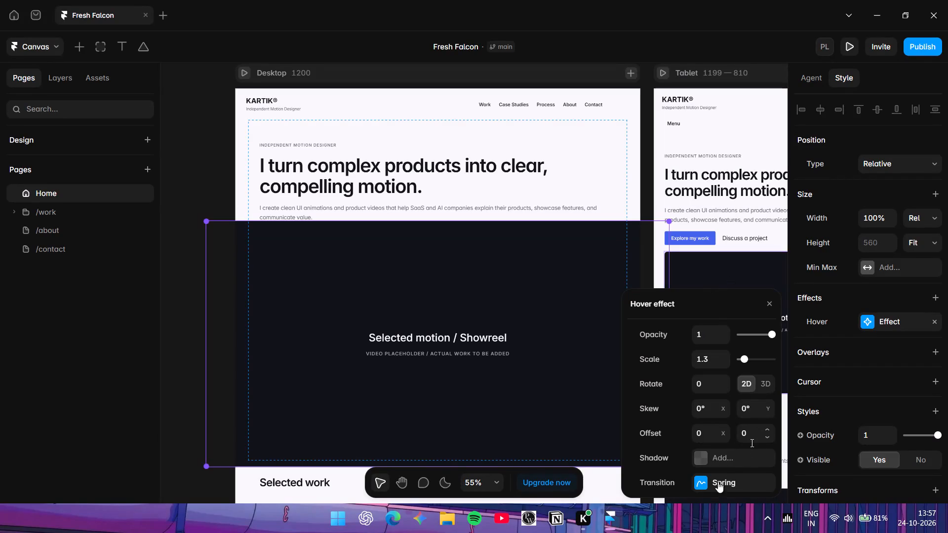
# Base the showreel placeholder's Hover effect spring transition on Physics and set its stiffness to 200.
pyautogui.click(700, 485)
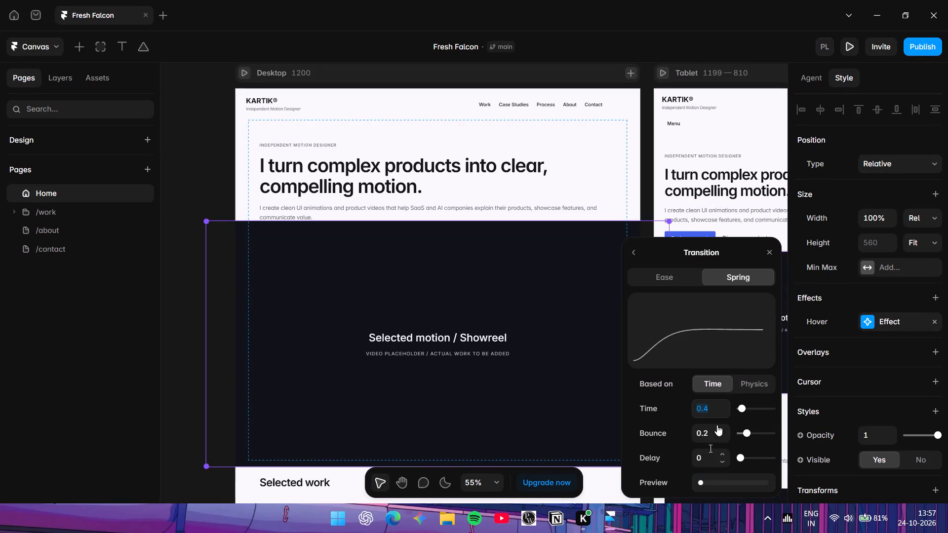
pyautogui.click(749, 385)
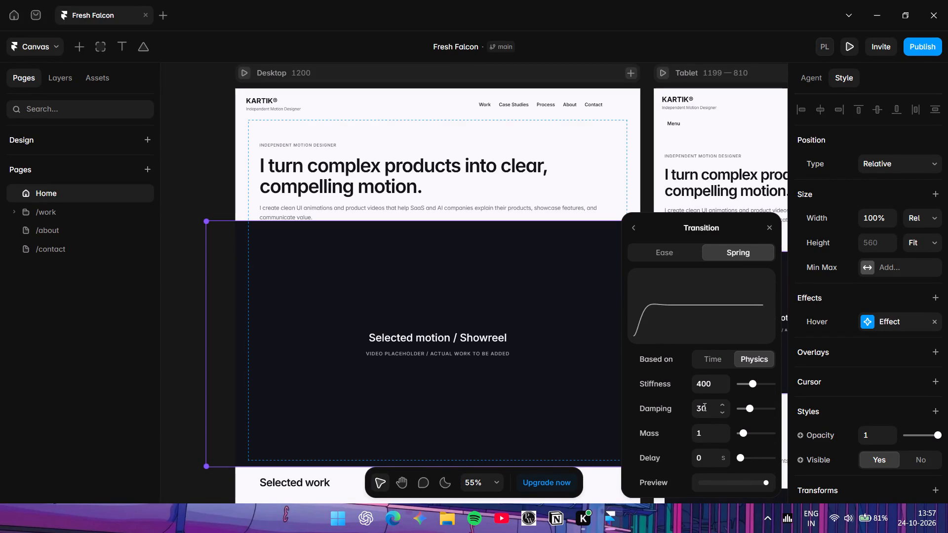
pyautogui.click(704, 379)
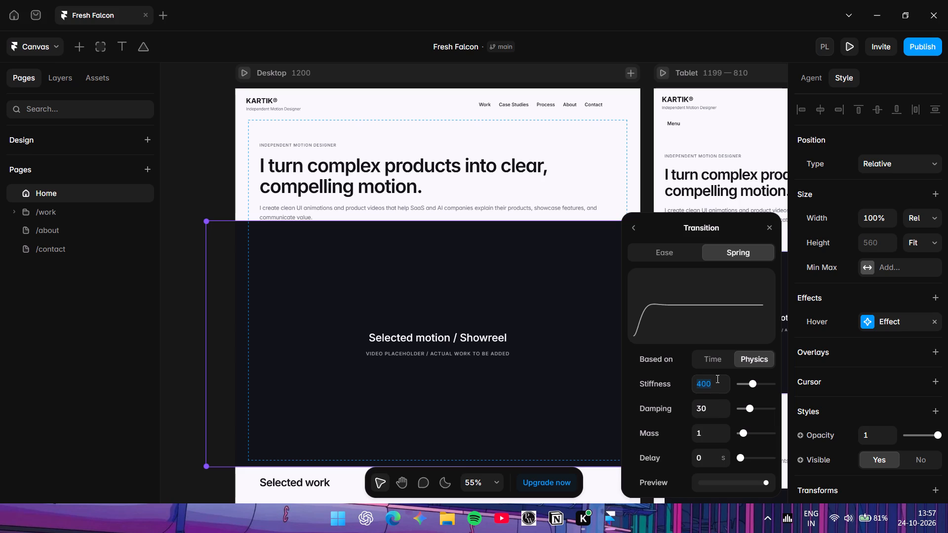
pyautogui.click(719, 380)
pyautogui.click(720, 381)
pyautogui.press('BackSpace')
pyautogui.press('BackSpace')
pyautogui.press('BackSpace')
pyautogui.write('200')
pyautogui.press('Return')
pyautogui.press('Return')
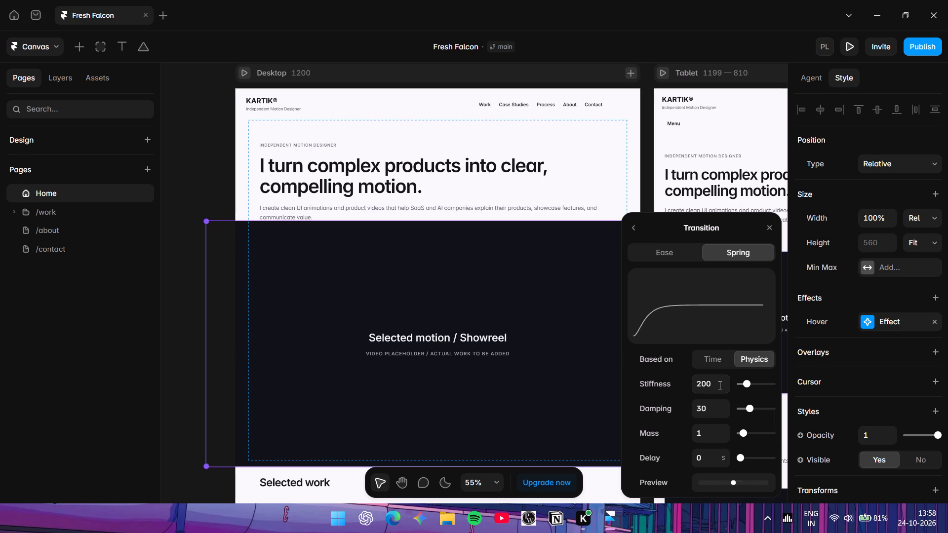
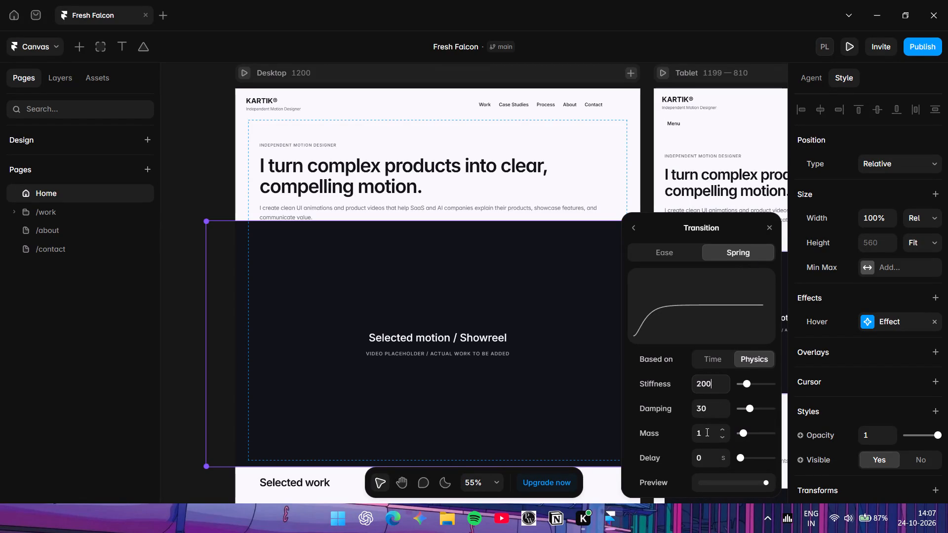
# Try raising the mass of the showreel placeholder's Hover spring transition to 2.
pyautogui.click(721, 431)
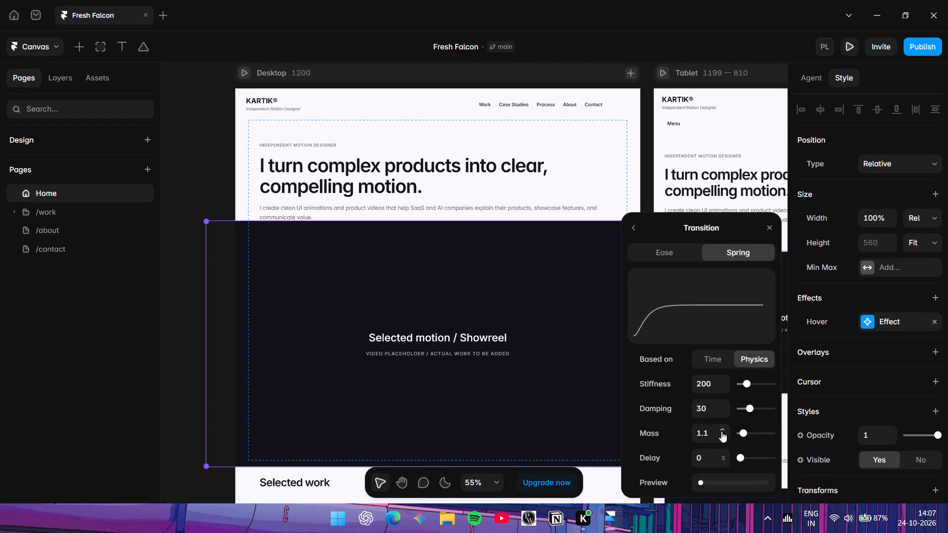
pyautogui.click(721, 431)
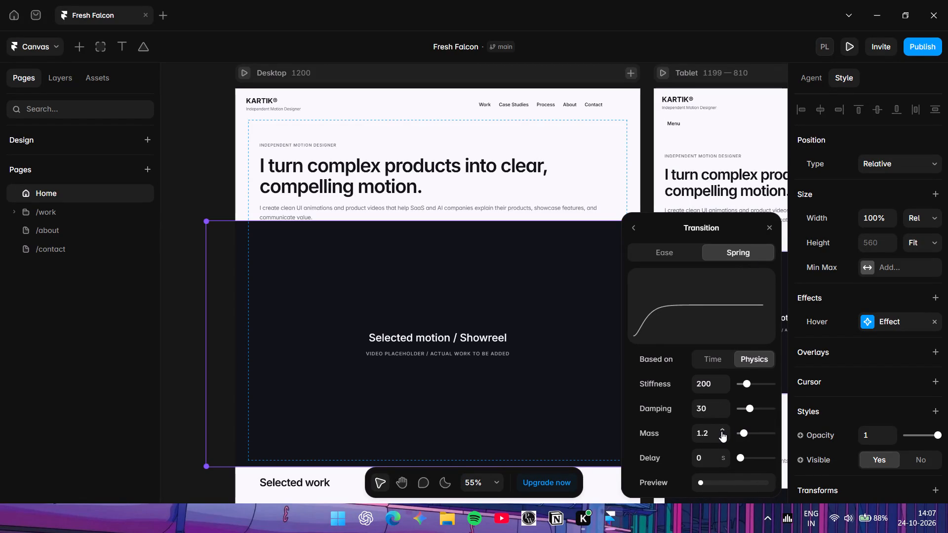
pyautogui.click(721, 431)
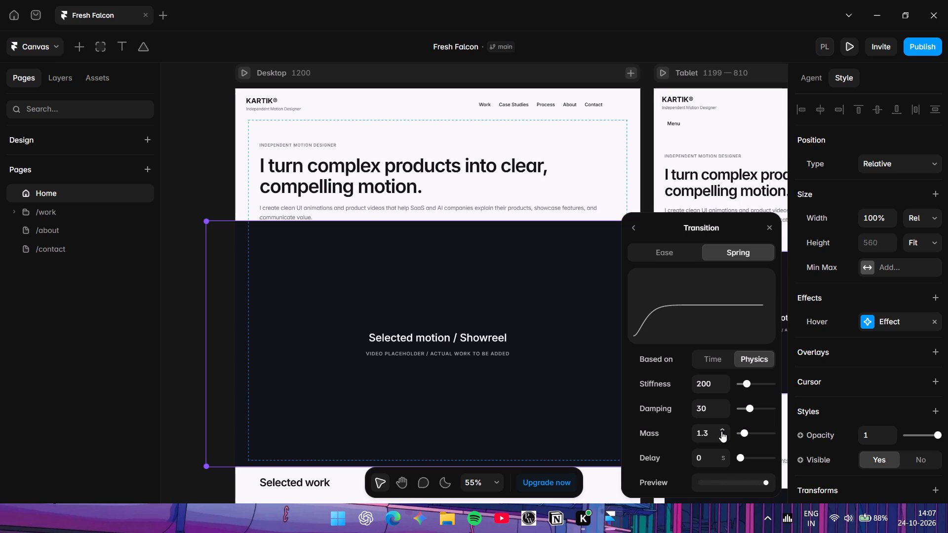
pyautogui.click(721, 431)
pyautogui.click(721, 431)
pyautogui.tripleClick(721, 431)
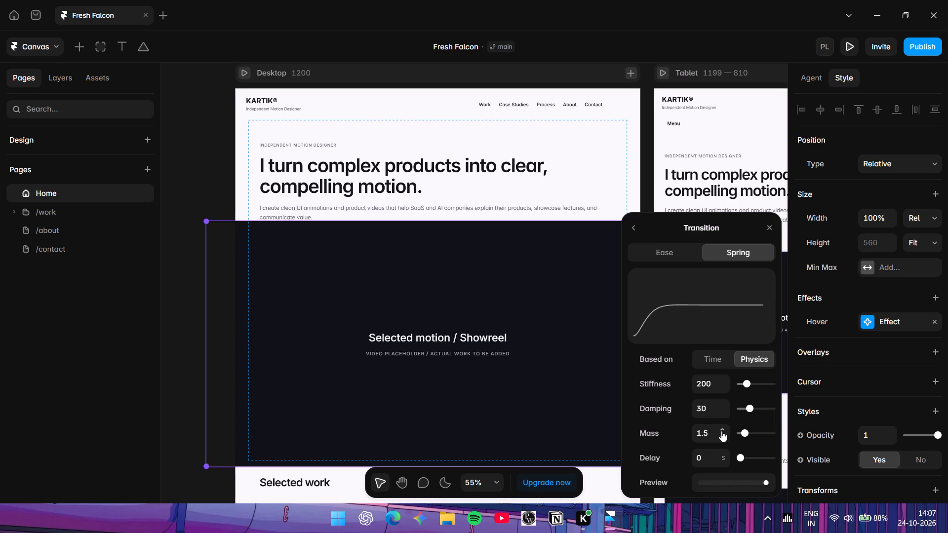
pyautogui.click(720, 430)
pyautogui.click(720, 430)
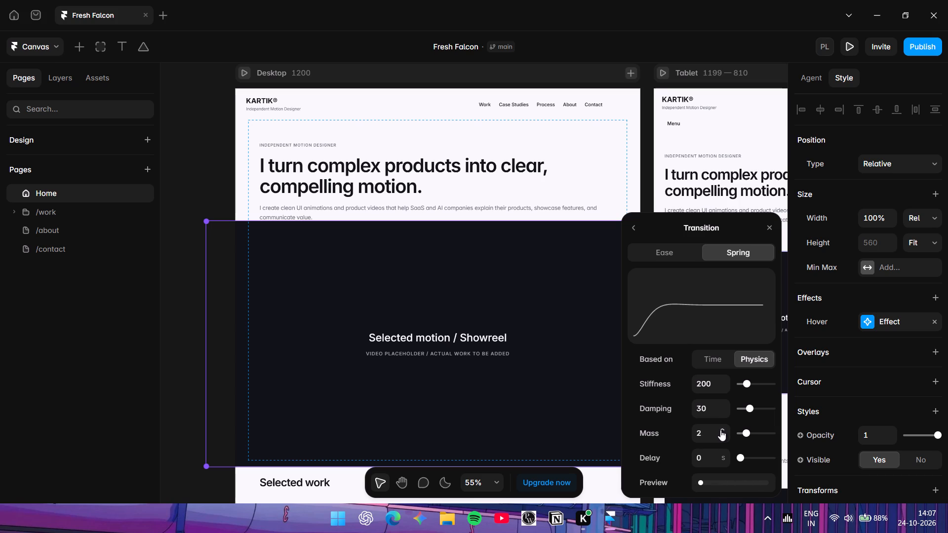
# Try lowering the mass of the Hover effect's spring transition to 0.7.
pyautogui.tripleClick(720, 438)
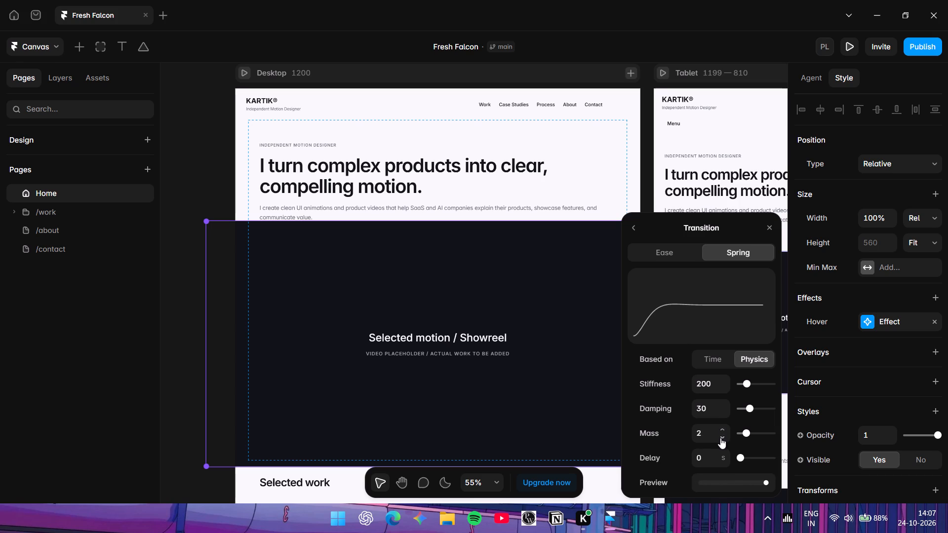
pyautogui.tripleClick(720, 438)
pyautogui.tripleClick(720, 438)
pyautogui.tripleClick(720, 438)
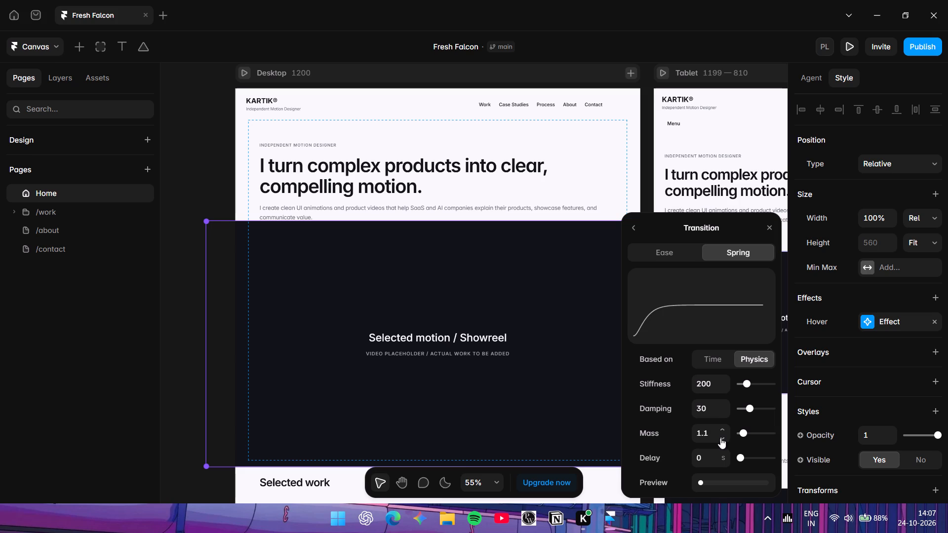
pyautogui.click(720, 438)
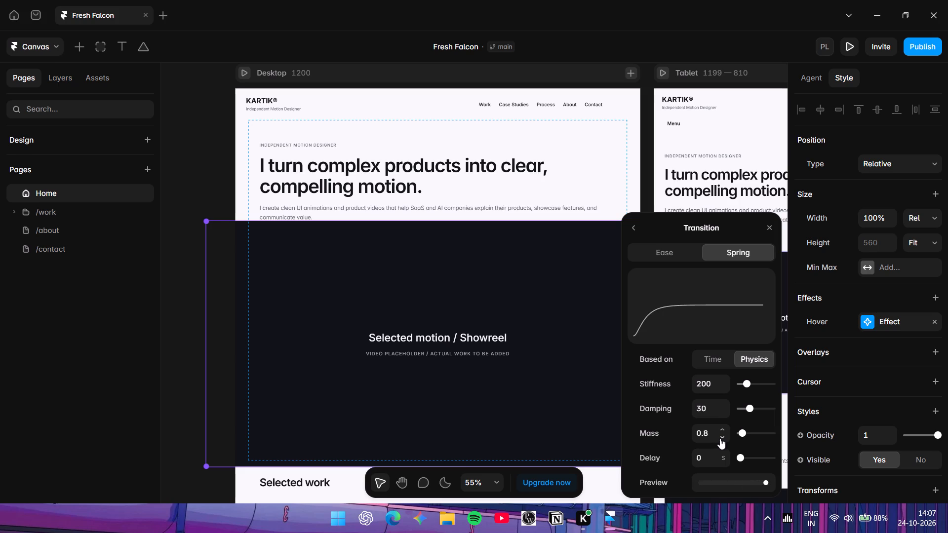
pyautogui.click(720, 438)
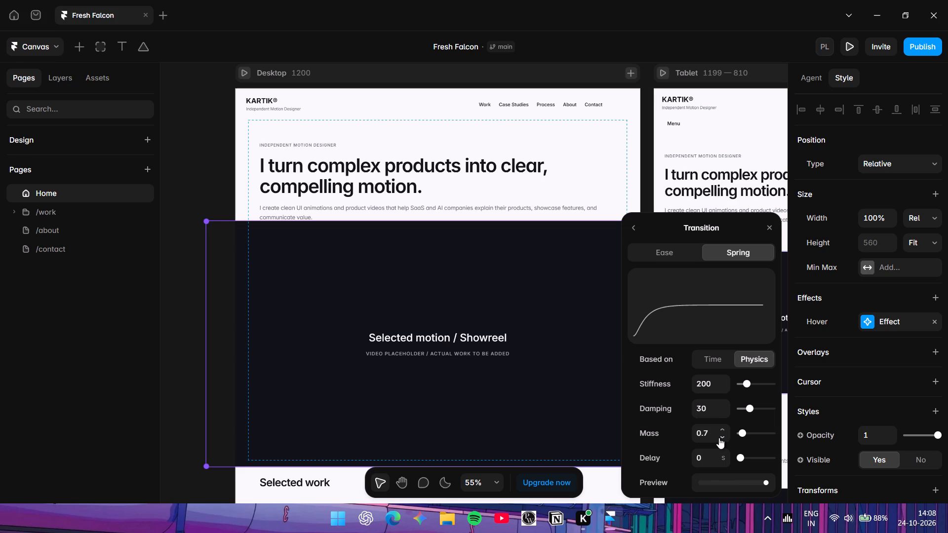
# Set the mass of the Hover effect's spring transition to 1.1.
pyautogui.tripleClick(719, 431)
pyautogui.click(719, 431)
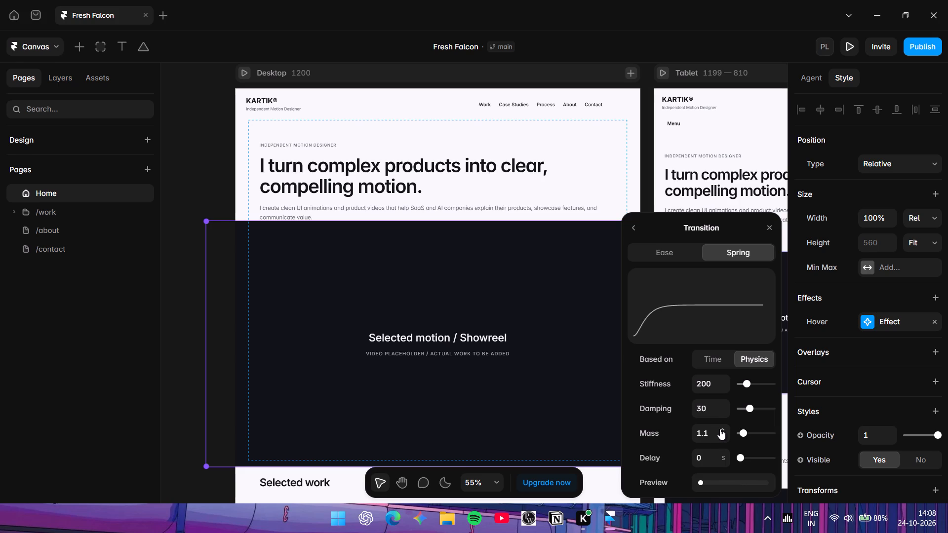
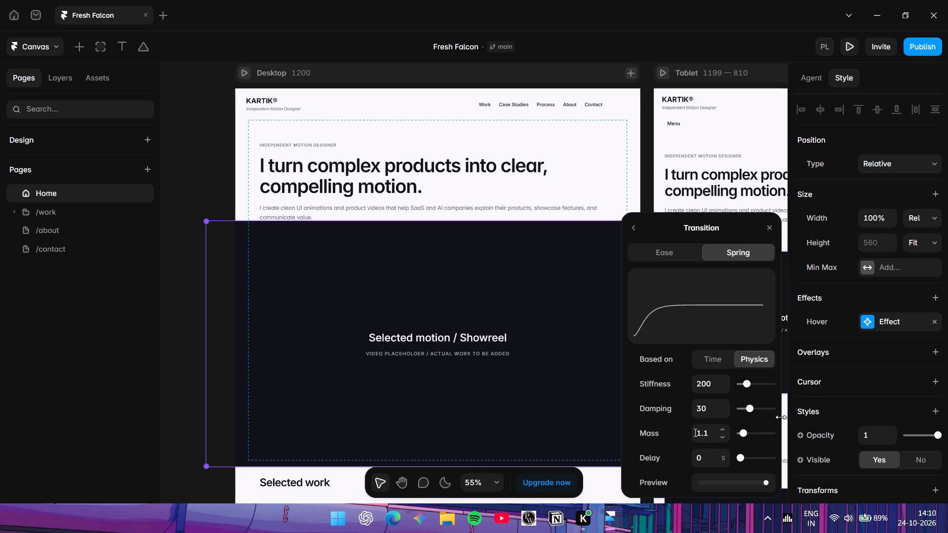
# Set the mass of the showreel placeholder's Hover spring transition to 2.
pyautogui.click(719, 432)
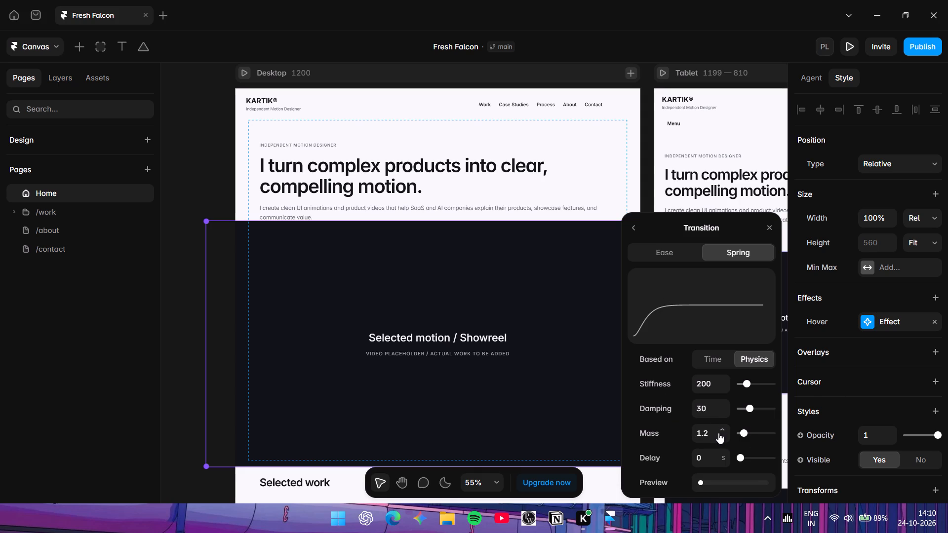
pyautogui.click(718, 431)
pyautogui.tripleClick(718, 428)
pyautogui.tripleClick(720, 428)
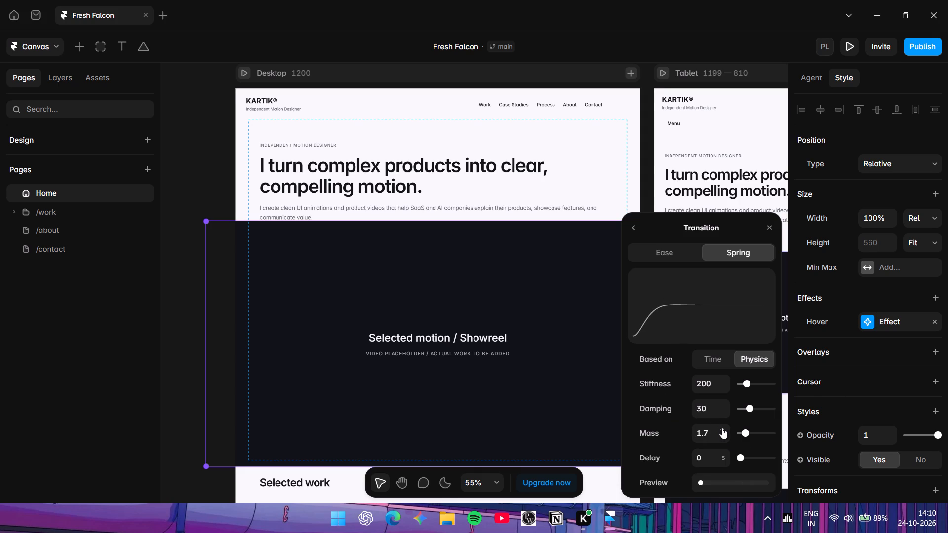
pyautogui.doubleClick(722, 428)
pyautogui.click(719, 438)
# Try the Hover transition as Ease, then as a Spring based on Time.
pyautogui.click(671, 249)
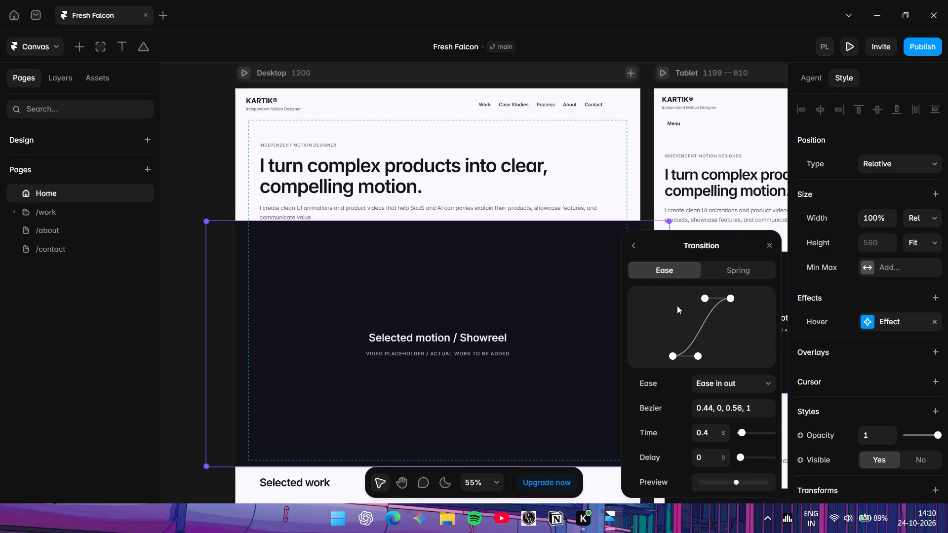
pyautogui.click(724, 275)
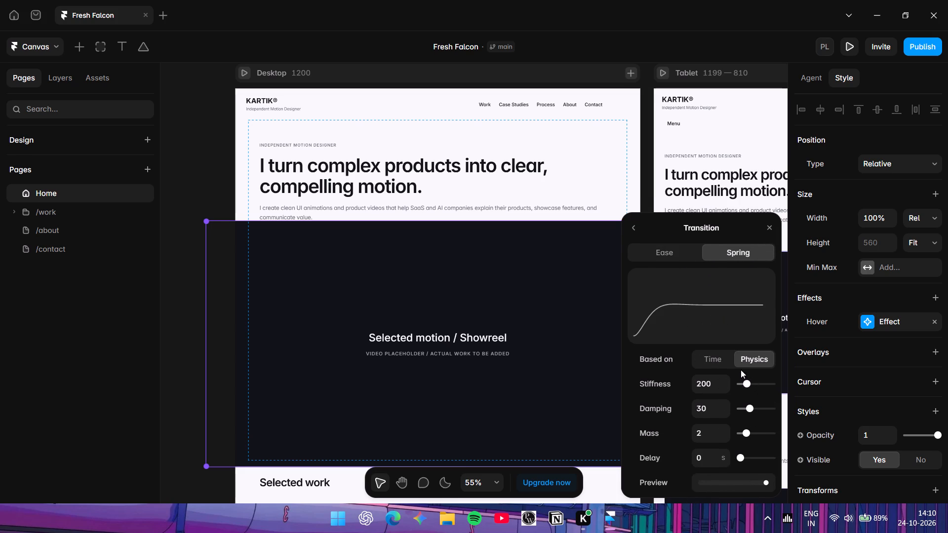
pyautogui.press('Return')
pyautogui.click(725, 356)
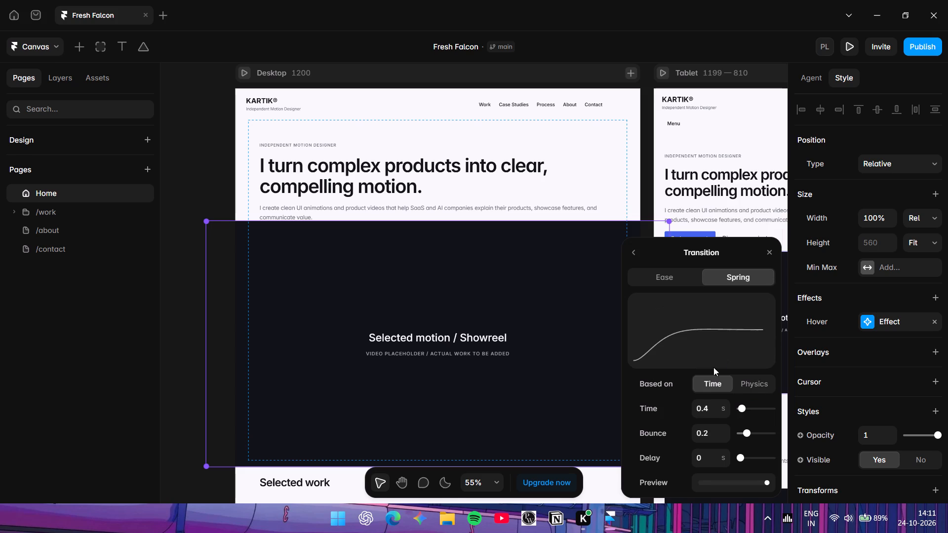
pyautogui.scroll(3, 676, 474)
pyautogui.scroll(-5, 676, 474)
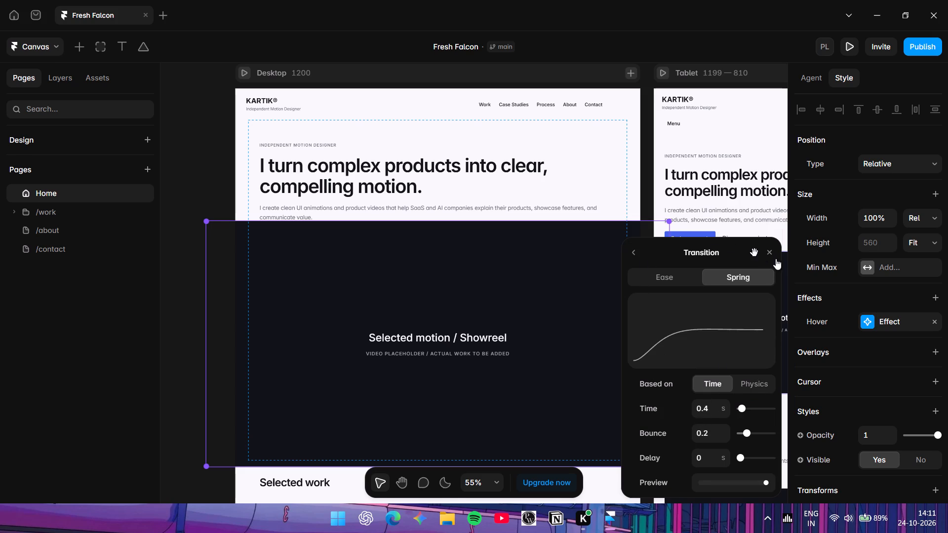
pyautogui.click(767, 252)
# Preview the Desktop version of the page, test the showreel placeholder's hover animation, and return to the canvas.
pyautogui.scroll(2, 350, 174)
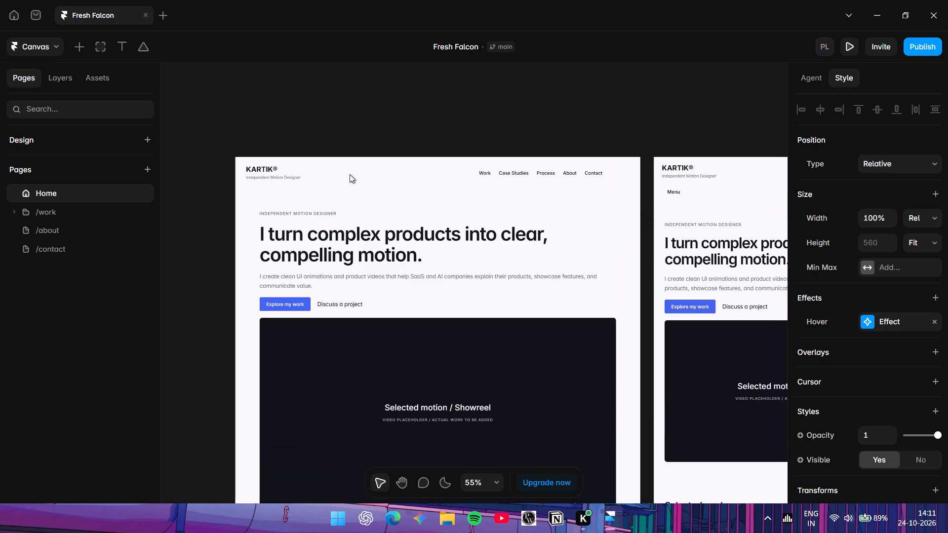
pyautogui.click(250, 136)
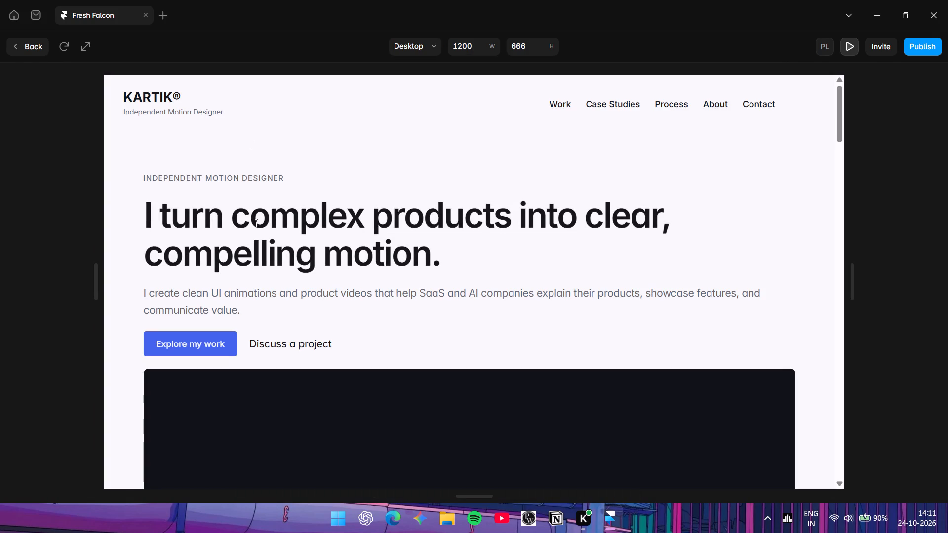
pyautogui.scroll(-2, 360, 243)
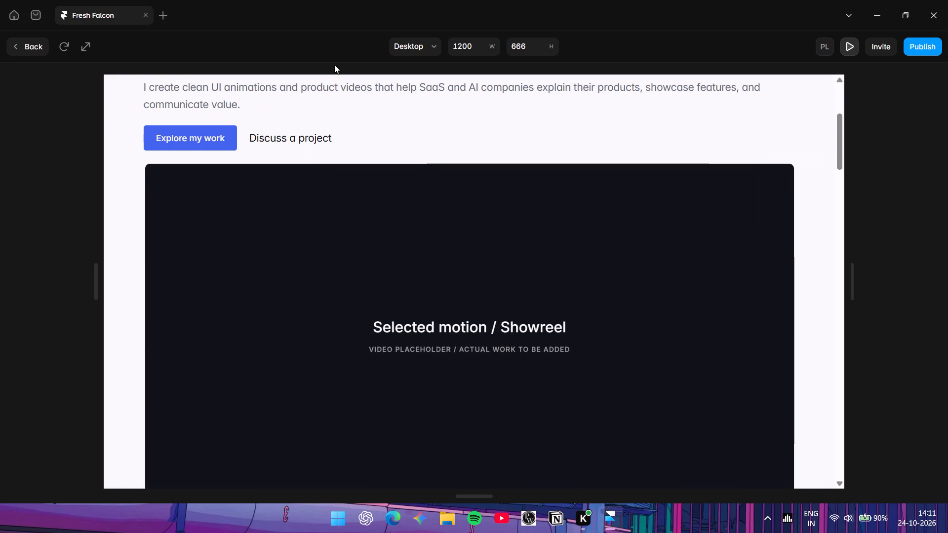
pyautogui.click(17, 50)
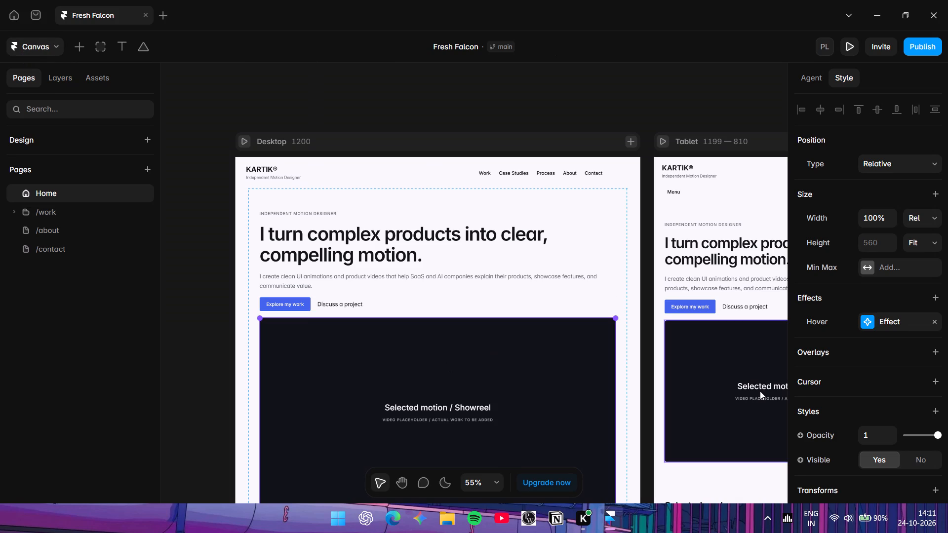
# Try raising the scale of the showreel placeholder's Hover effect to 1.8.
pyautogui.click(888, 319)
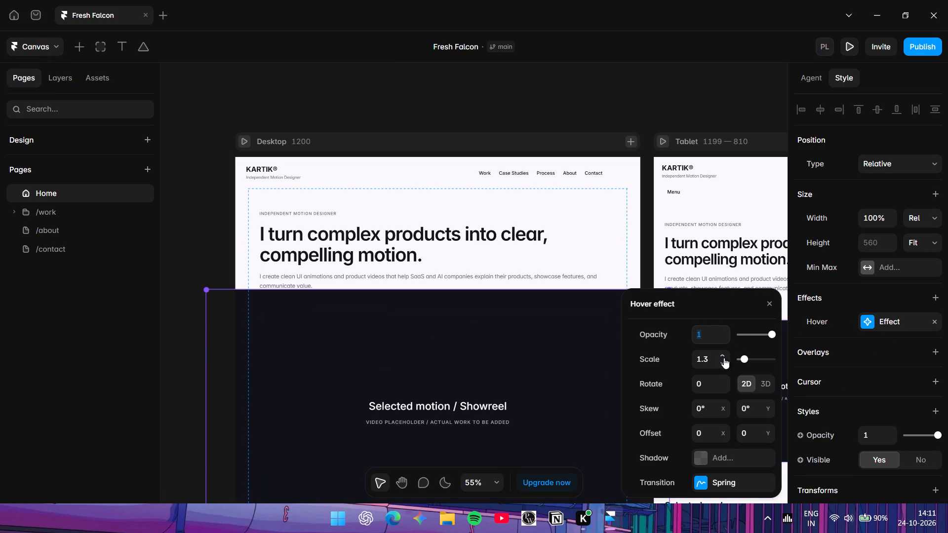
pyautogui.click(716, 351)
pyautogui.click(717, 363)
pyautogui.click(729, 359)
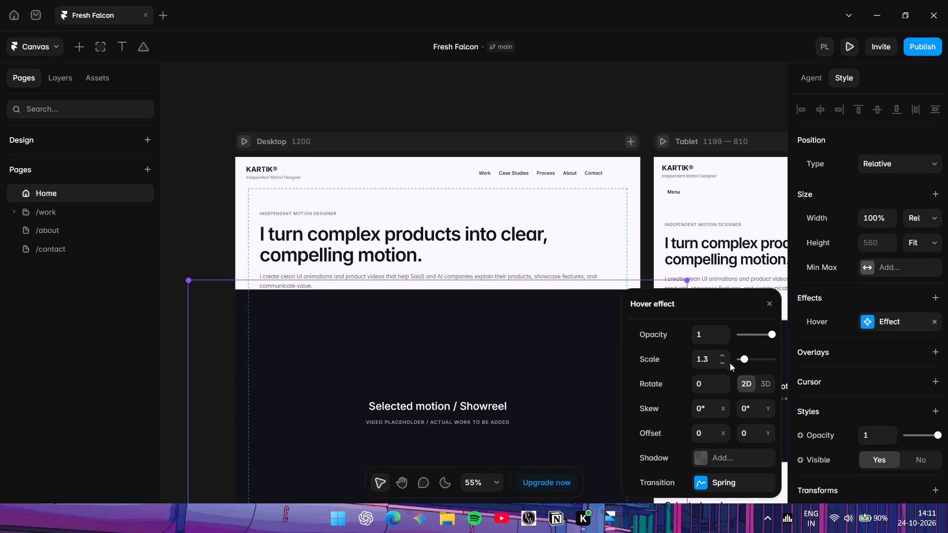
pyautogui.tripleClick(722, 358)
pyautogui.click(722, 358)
# Lower the scale of the showreel placeholder's Hover effect to 0.9.
pyautogui.tripleClick(723, 363)
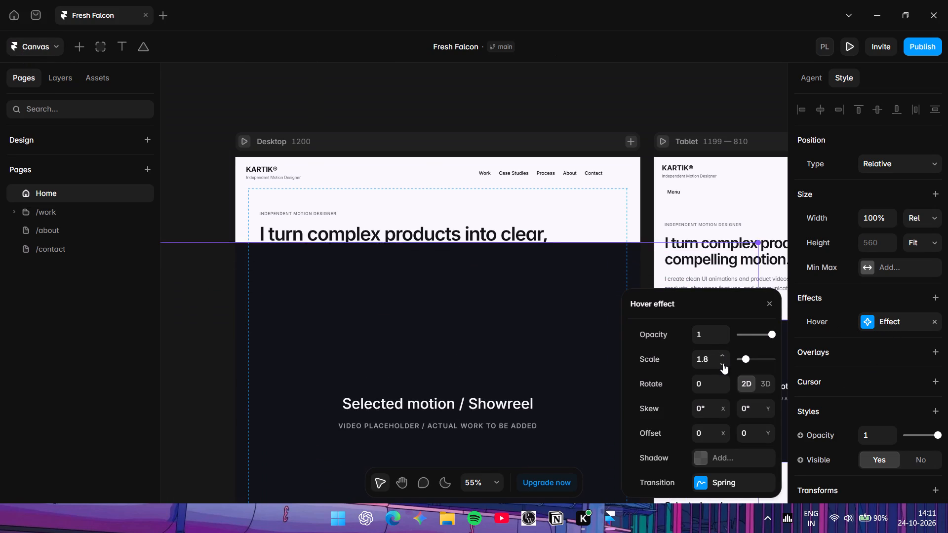
pyautogui.tripleClick(723, 363)
pyautogui.tripleClick(723, 364)
pyautogui.doubleClick(723, 364)
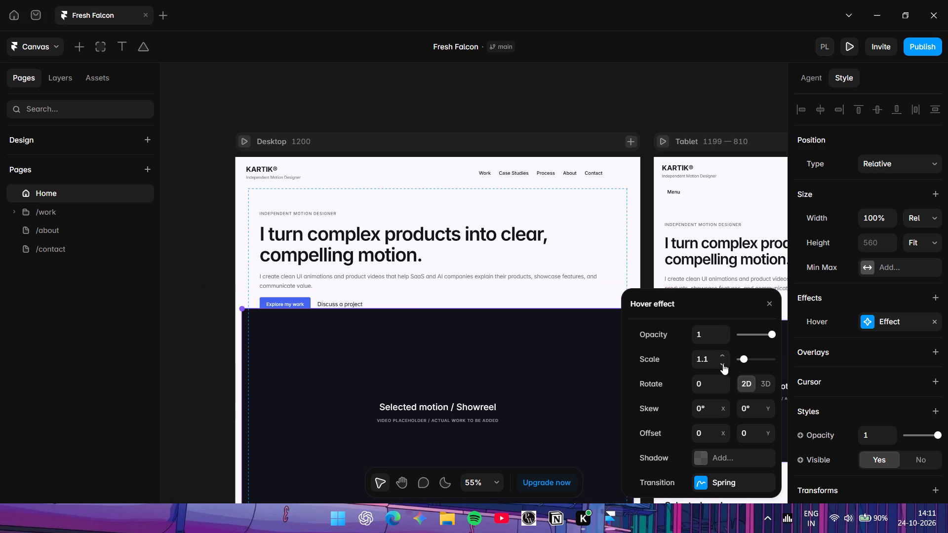
pyautogui.click(723, 364)
pyautogui.click(721, 354)
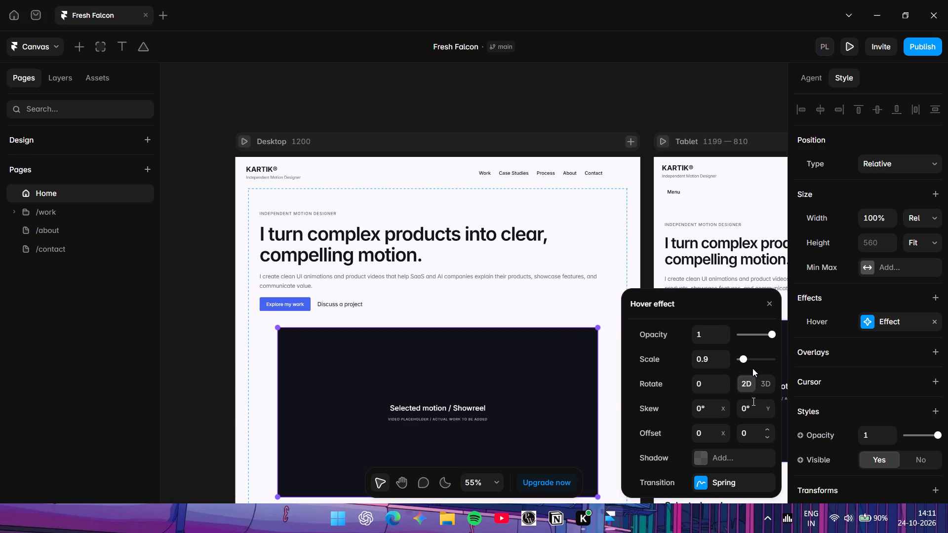
pyautogui.press('Return')
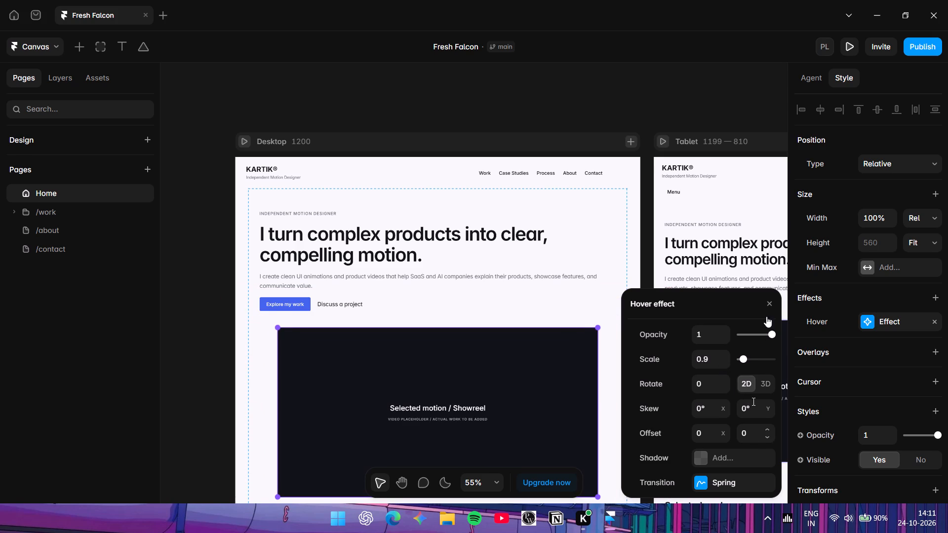
pyautogui.click(768, 305)
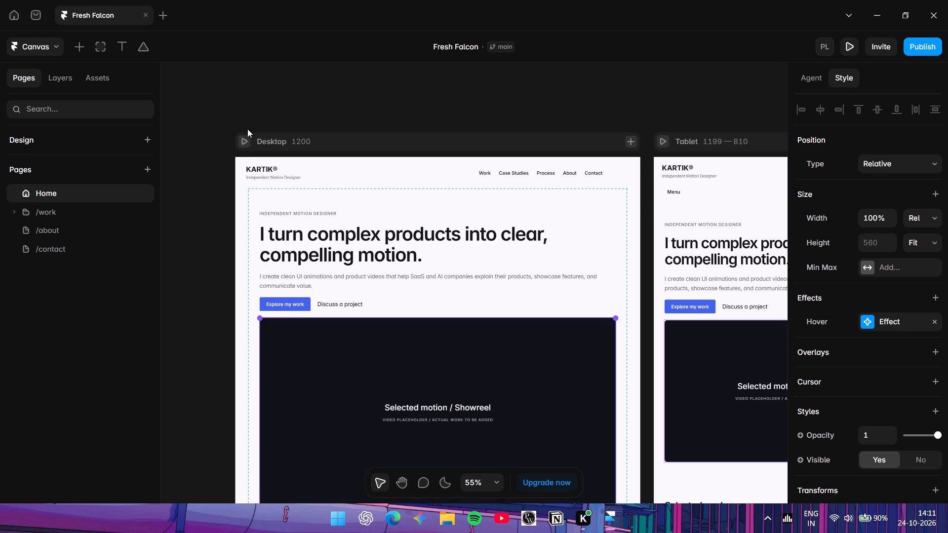
# Preview the Desktop page, check the showreel placeholder's shrinking hover animation, and return to the canvas.
pyautogui.click(248, 143)
pyautogui.scroll(-1, 465, 351)
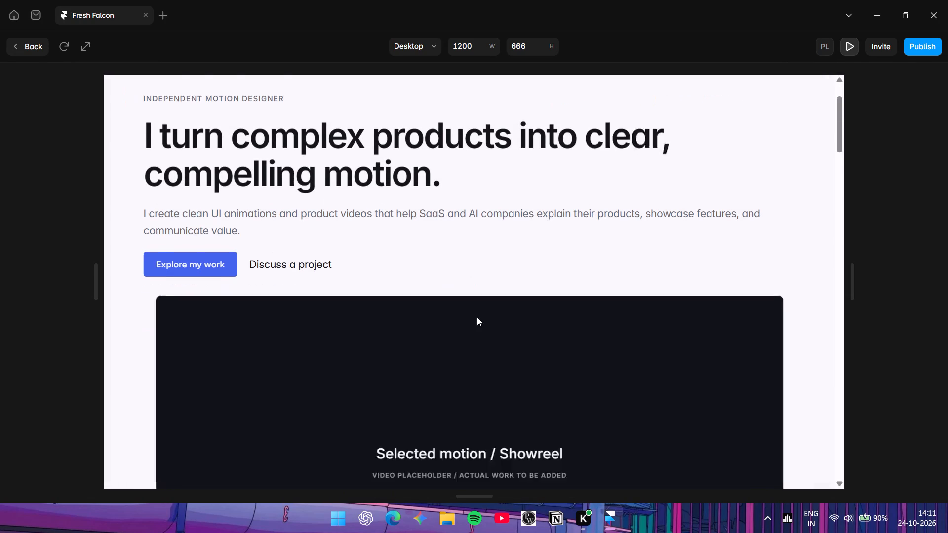
pyautogui.scroll(-1, 477, 317)
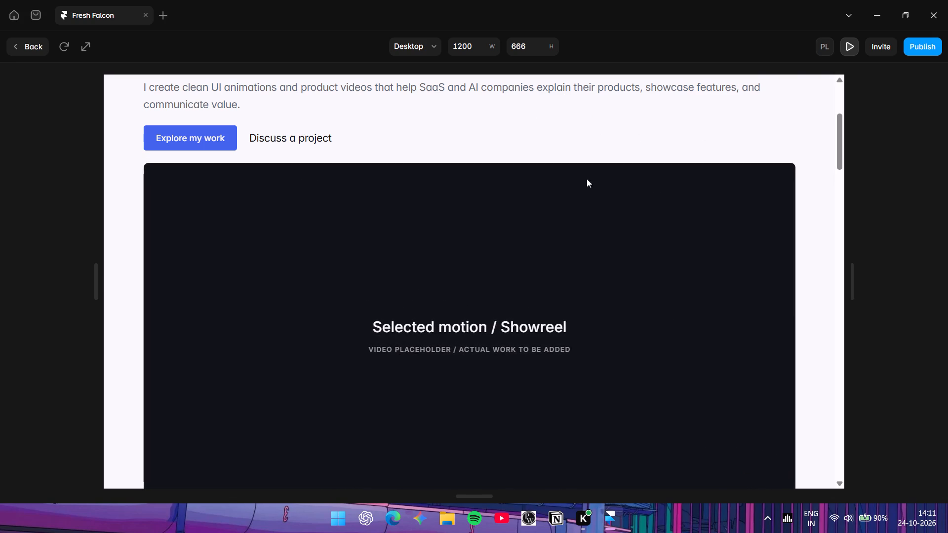
pyautogui.scroll(2, 297, 113)
pyautogui.click(28, 50)
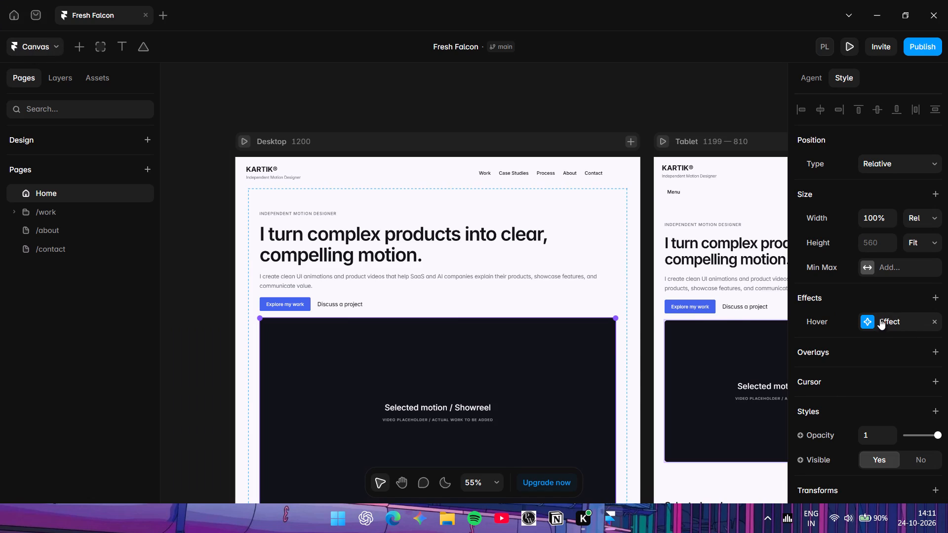
# Set the opacity of the showreel placeholder's Hover effect to 0.9.
pyautogui.click(879, 323)
pyautogui.click(706, 337)
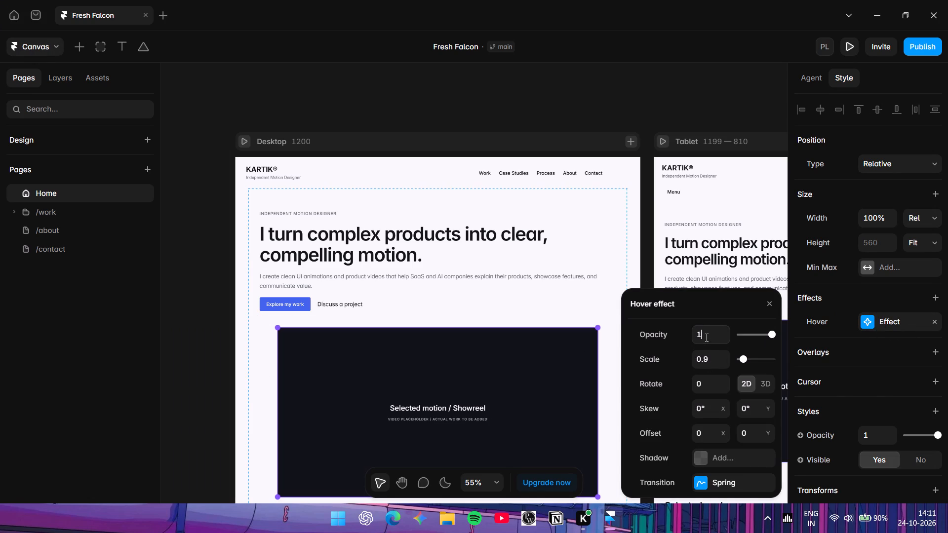
pyautogui.click(706, 332)
pyautogui.click(730, 345)
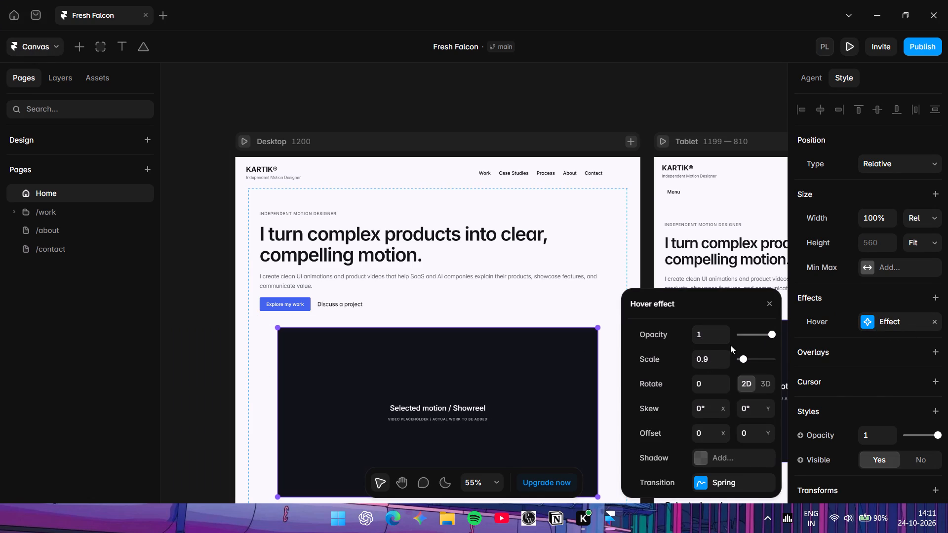
pyautogui.click(727, 338)
pyautogui.click(726, 338)
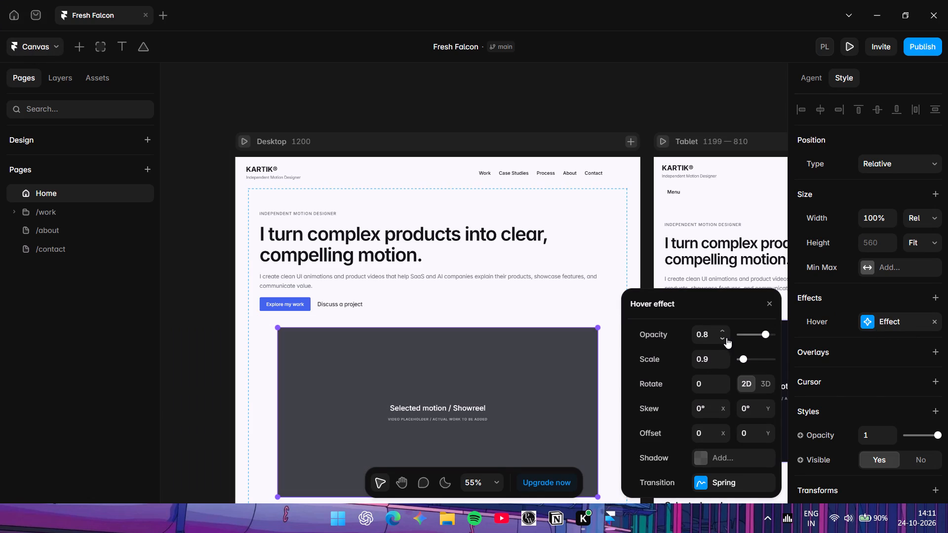
pyautogui.click(723, 330)
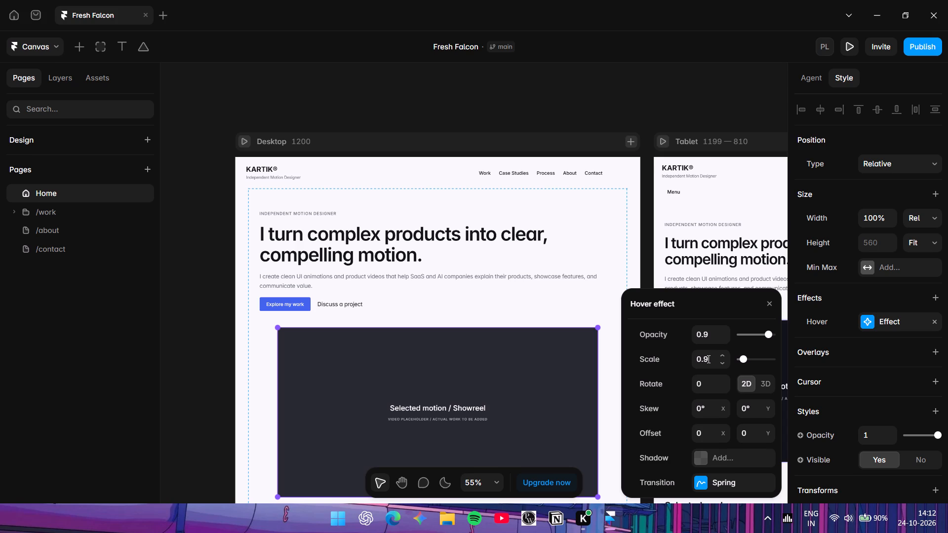
# Set the scale of the showreel placeholder's Hover effect to 0.95.
pyautogui.press('8')
pyautogui.press('8')
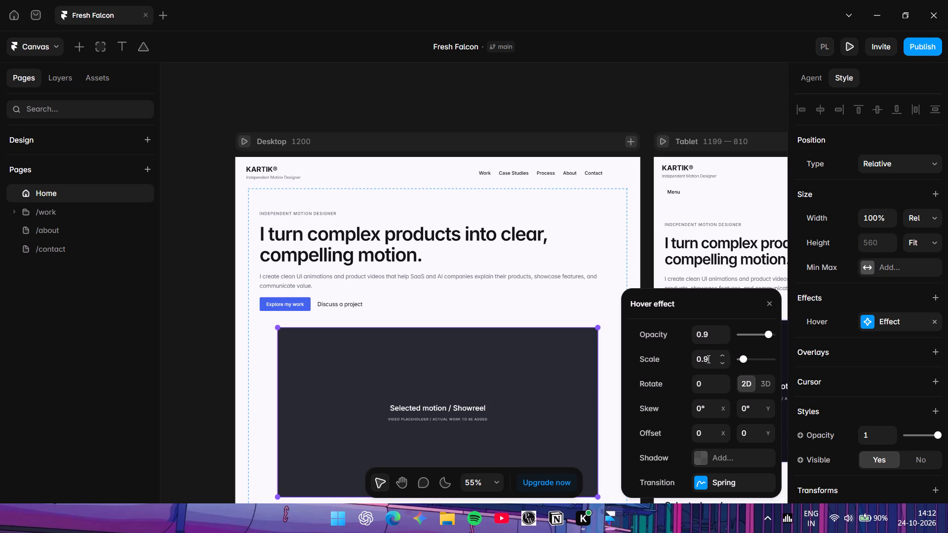
pyautogui.click(708, 359)
pyautogui.click(708, 359)
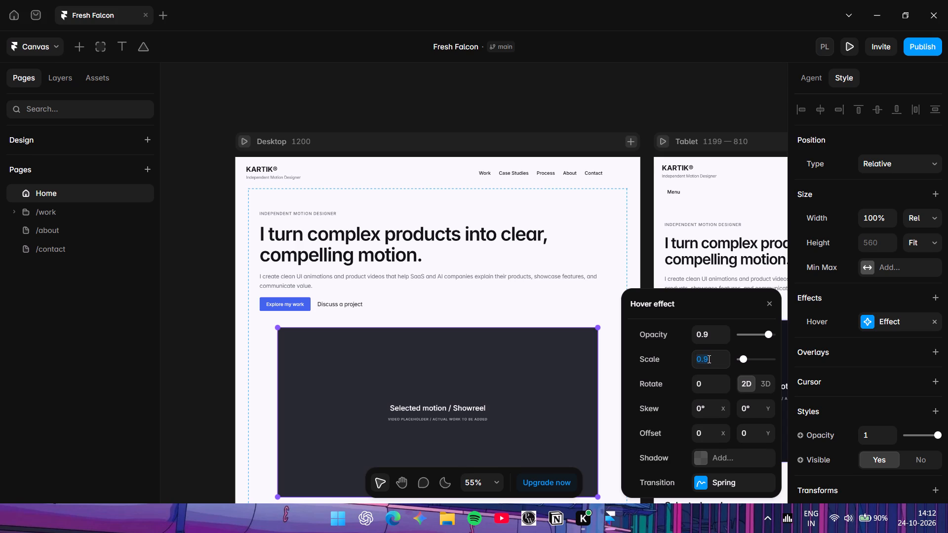
pyautogui.click(708, 359)
pyautogui.press('5')
pyautogui.press('Return')
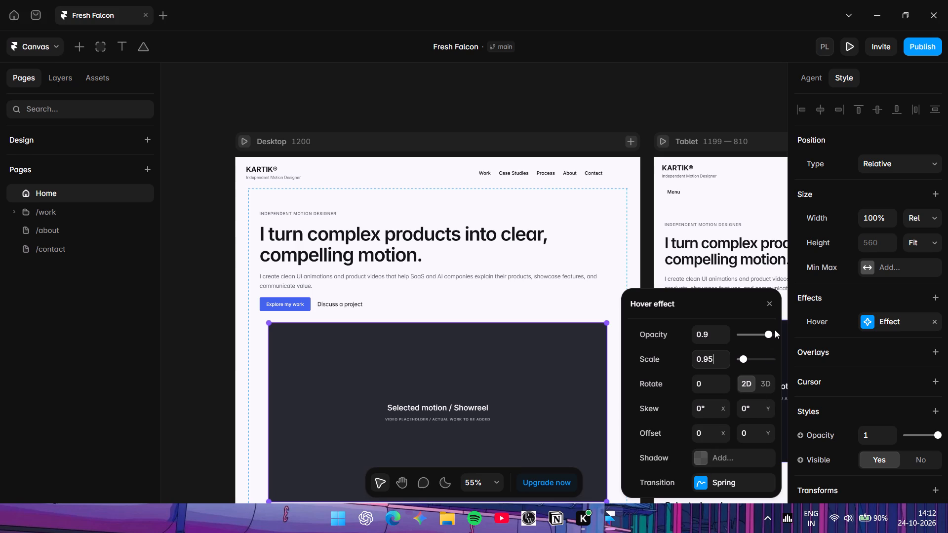
# Base the Hover effect's Spring transition on Physics.
pyautogui.click(698, 486)
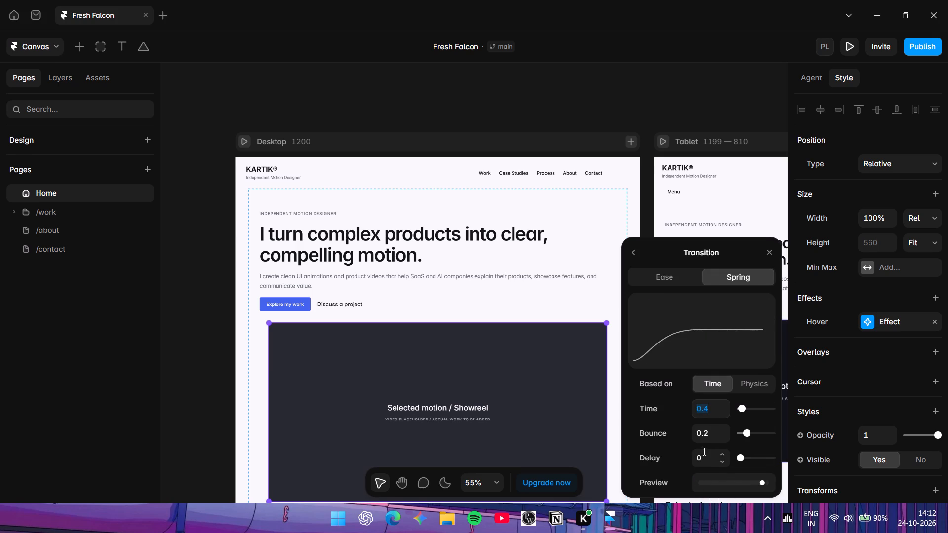
pyautogui.click(760, 377)
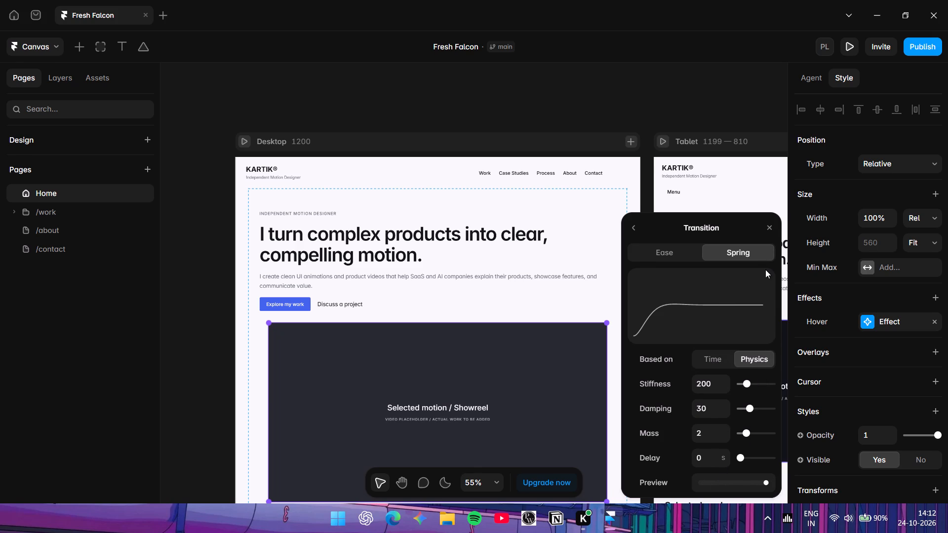
pyautogui.press('Return')
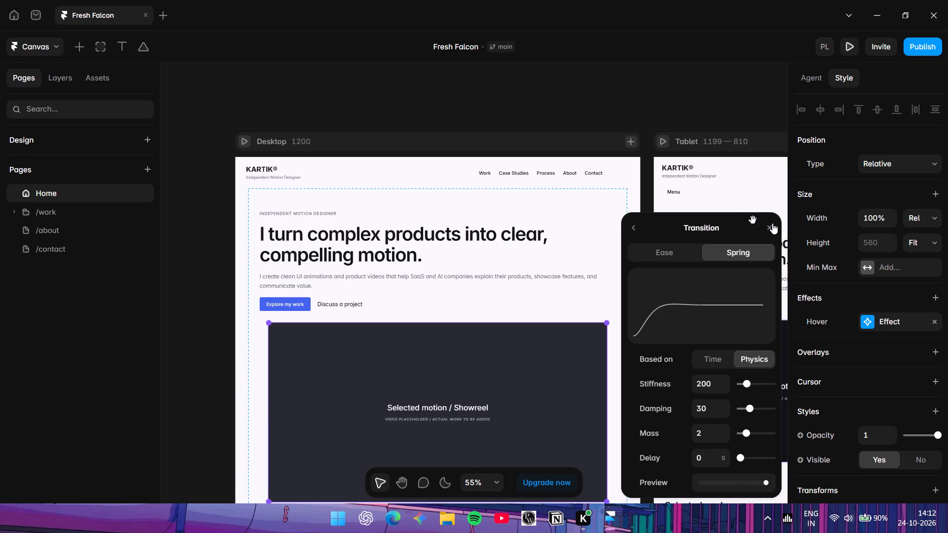
# Preview the Desktop page and check the showreel placeholder's hover animation with its physics-based spring transition.
pyautogui.click(772, 223)
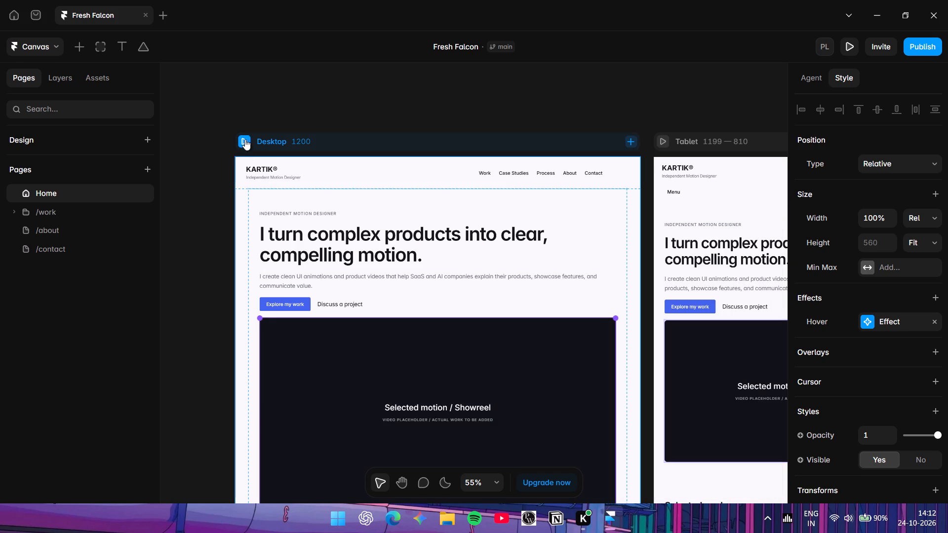
pyautogui.click(245, 134)
pyautogui.click(245, 139)
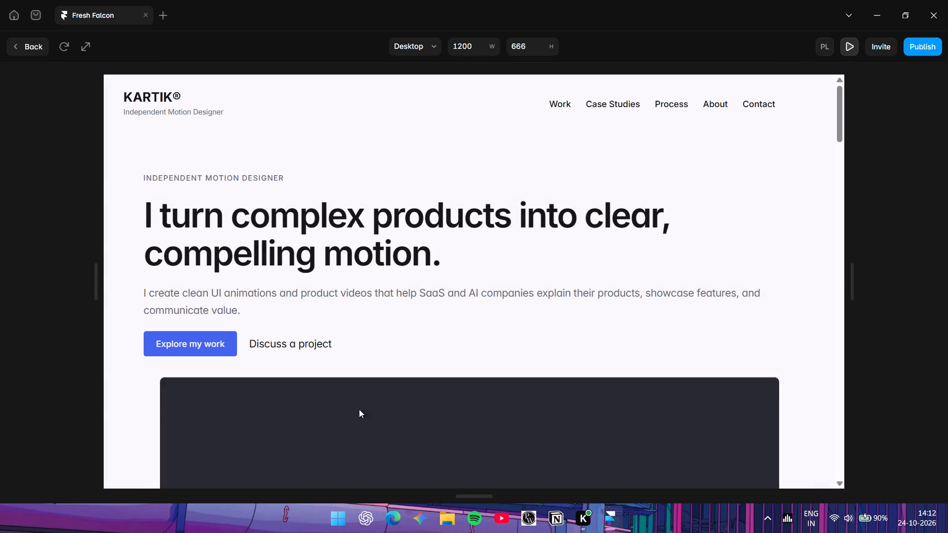
pyautogui.scroll(-2, 416, 314)
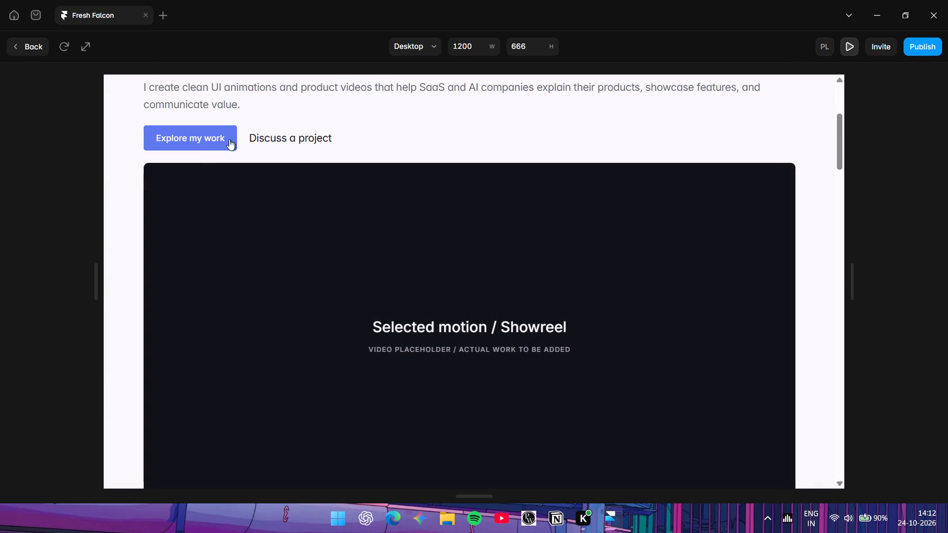
pyautogui.scroll(-4, 391, 391)
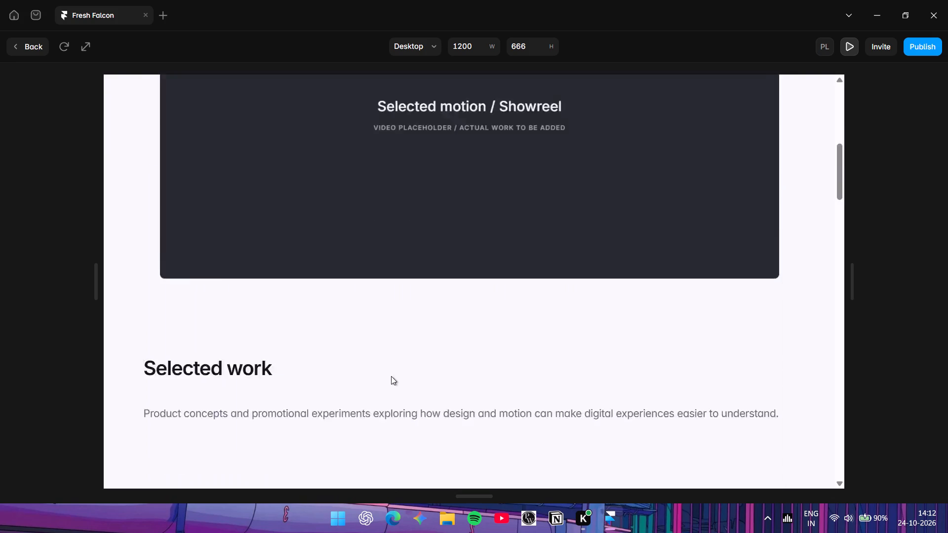
pyautogui.scroll(4, 392, 376)
pyautogui.scroll(-5, 401, 378)
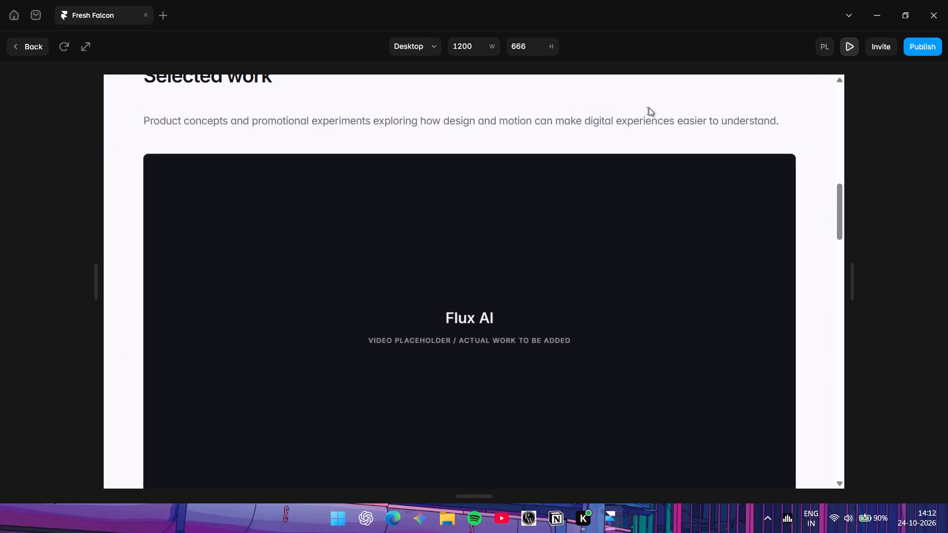
# Check the hover behaviour of the project placeholders and the Explore my work button in the preview, and return to the canvas.
pyautogui.scroll(-6, 666, 79)
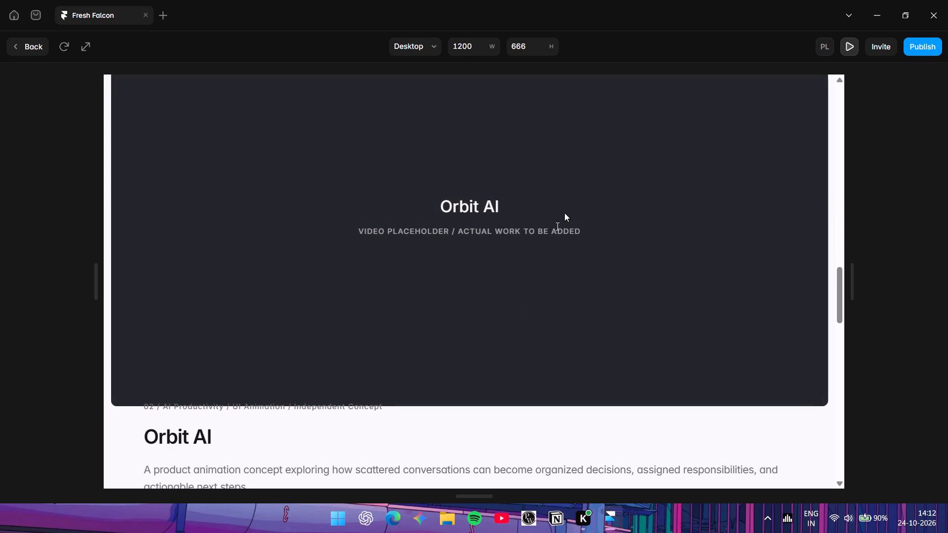
pyautogui.scroll(-1, 521, 360)
pyautogui.scroll(1, 518, 343)
pyautogui.scroll(-2, 558, 225)
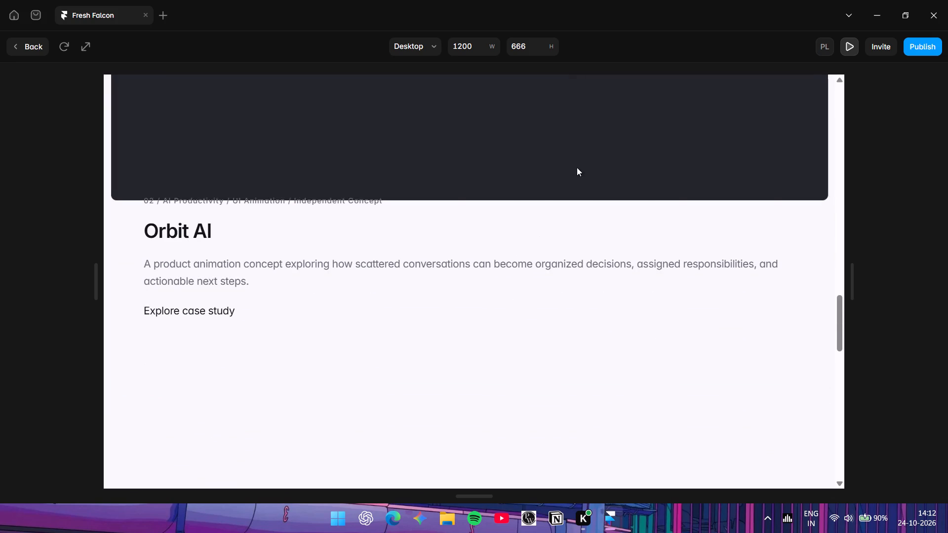
pyautogui.scroll(-4, 592, 175)
pyautogui.scroll(7, 597, 190)
pyautogui.scroll(15, 553, 238)
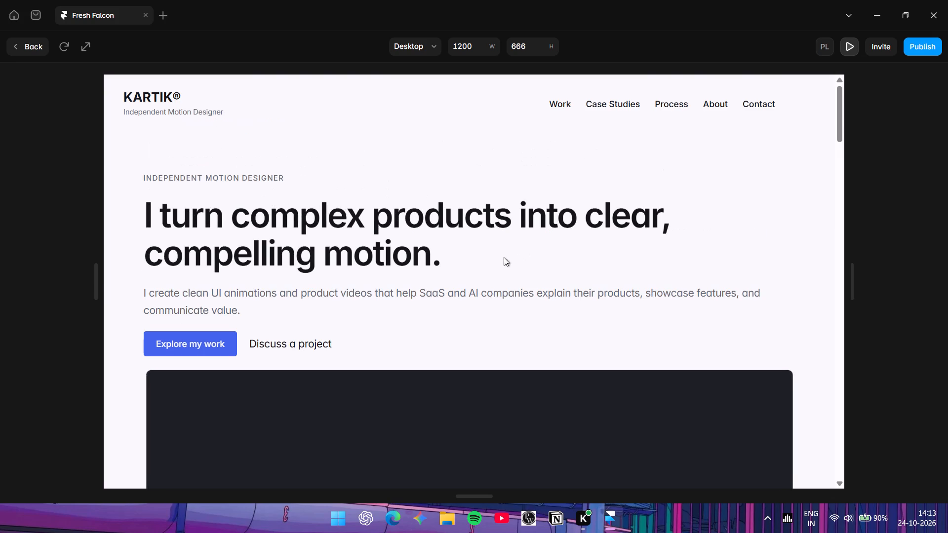
pyautogui.scroll(-2, 459, 355)
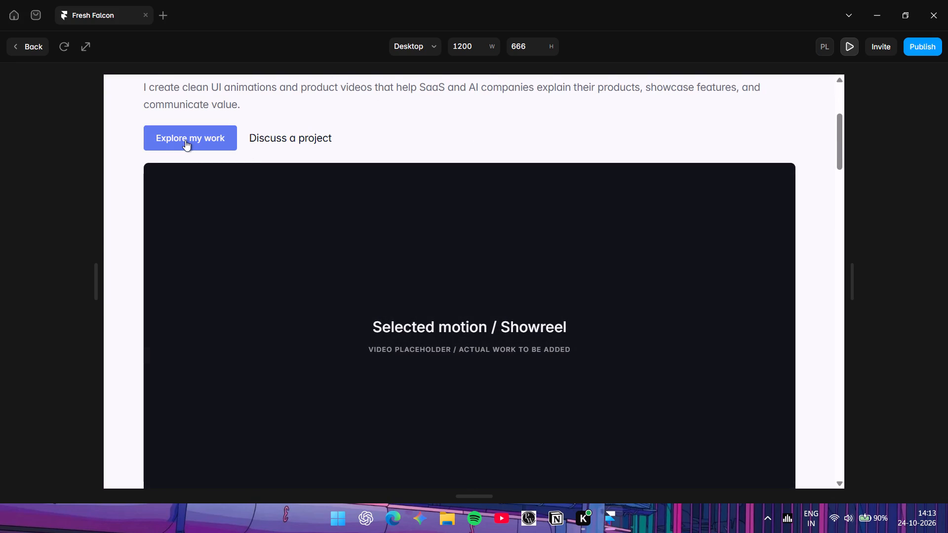
pyautogui.click(22, 42)
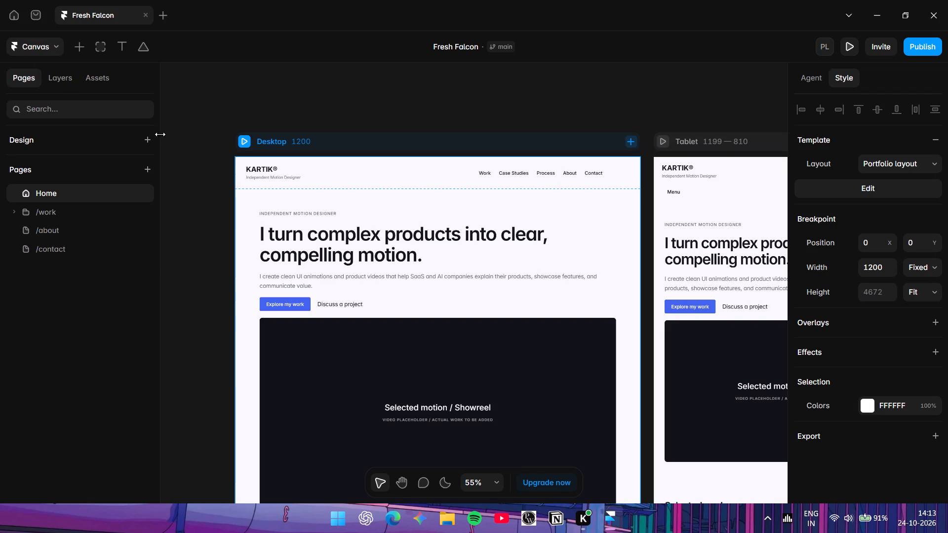
# Remove the Press effect from the Explore my work button in the Desktop hero section.
pyautogui.click(278, 306)
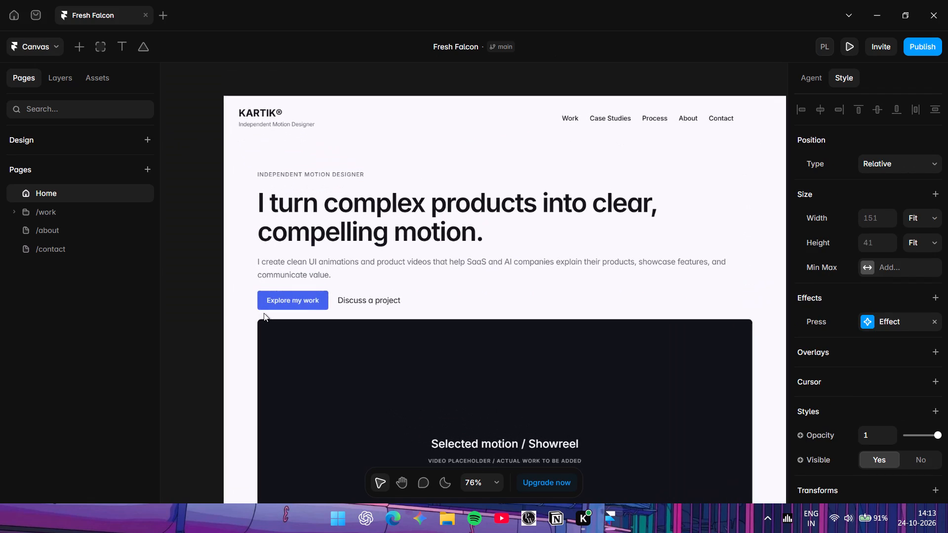
pyautogui.hscroll(-1, 264, 313)
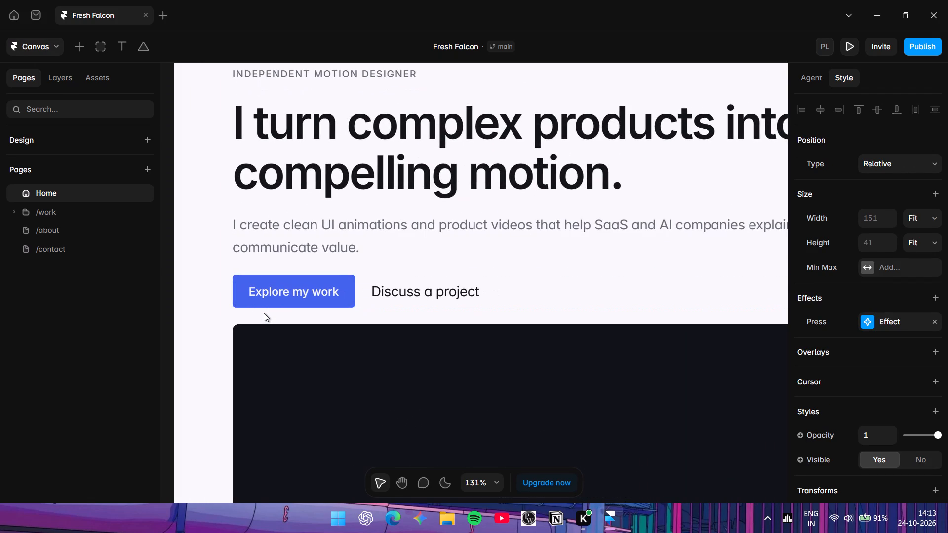
pyautogui.hscroll(-1, 264, 313)
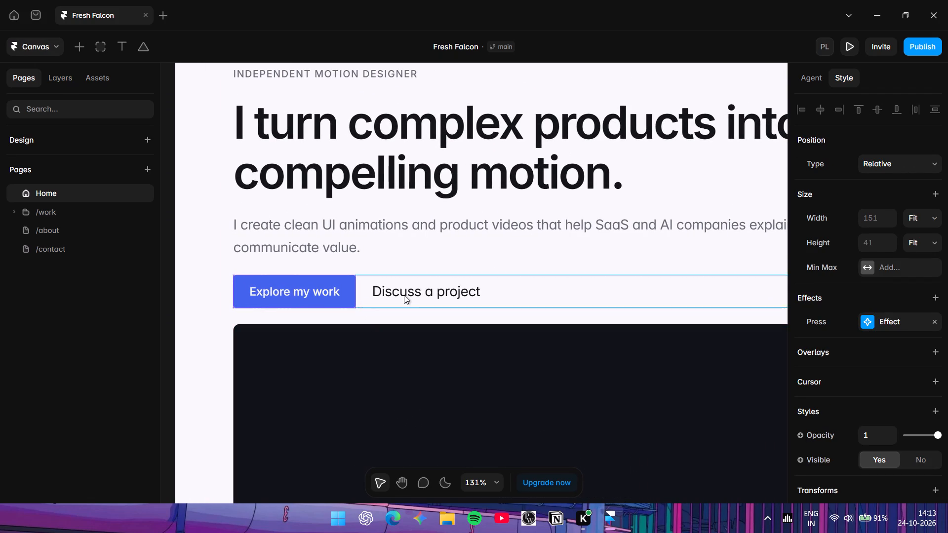
pyautogui.click(291, 291)
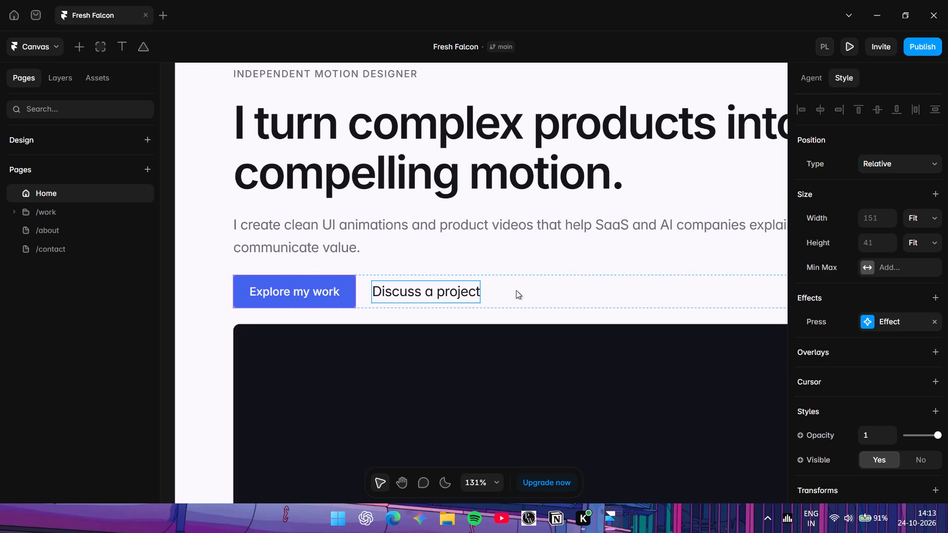
pyautogui.click(548, 283)
pyautogui.click(552, 250)
pyautogui.click(299, 304)
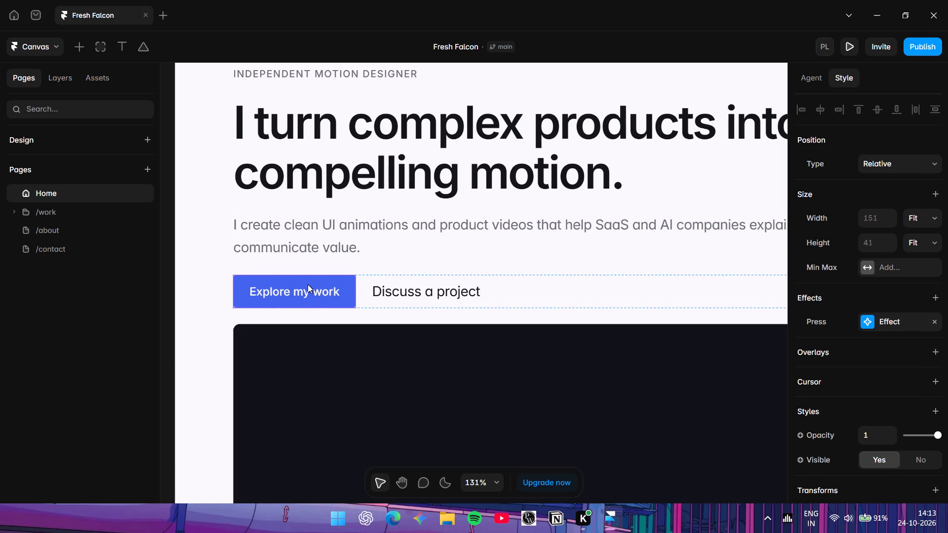
pyautogui.click(309, 283)
pyautogui.moveTo(528, 404); pyautogui.dragTo(529, 399)
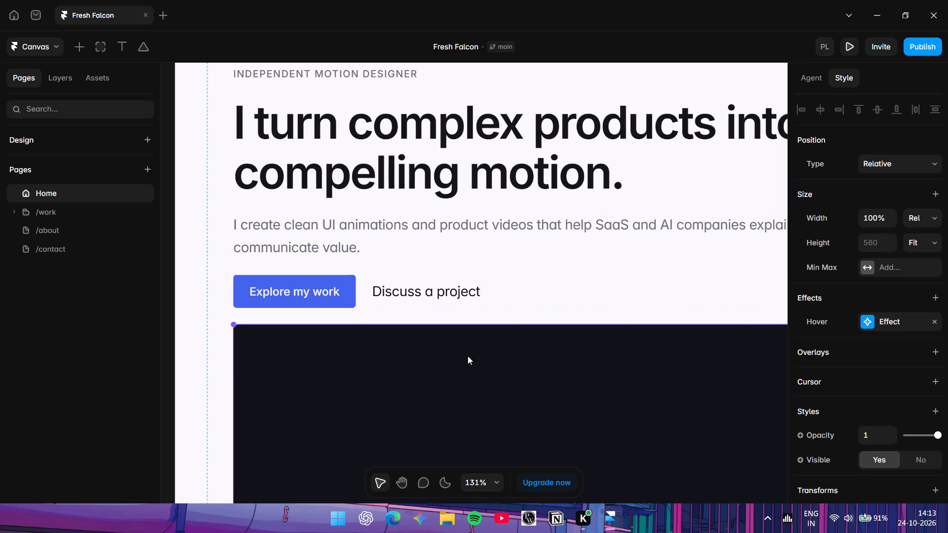
pyautogui.click(272, 288)
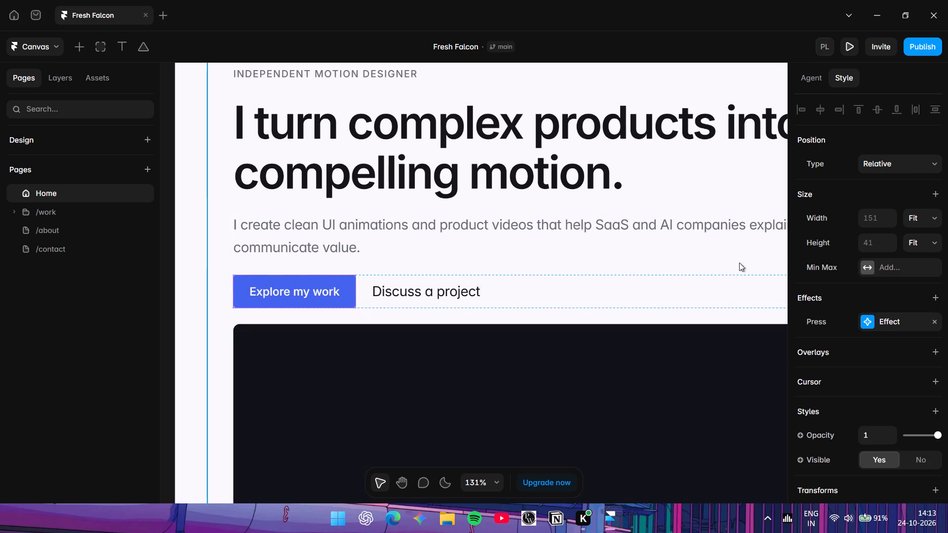
pyautogui.click(298, 282)
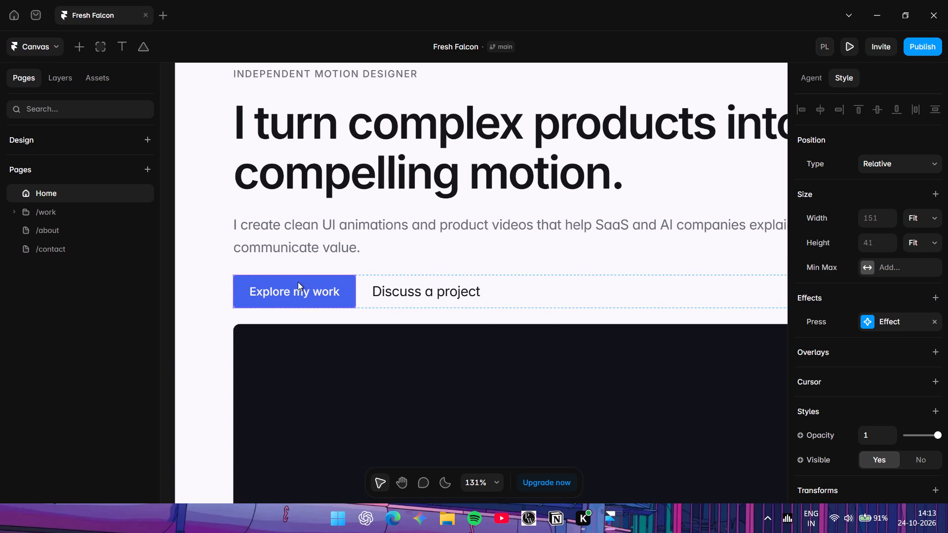
pyautogui.click(929, 322)
# Add a Hover effect to the Explore my work button with its scale set to 1.
pyautogui.click(936, 305)
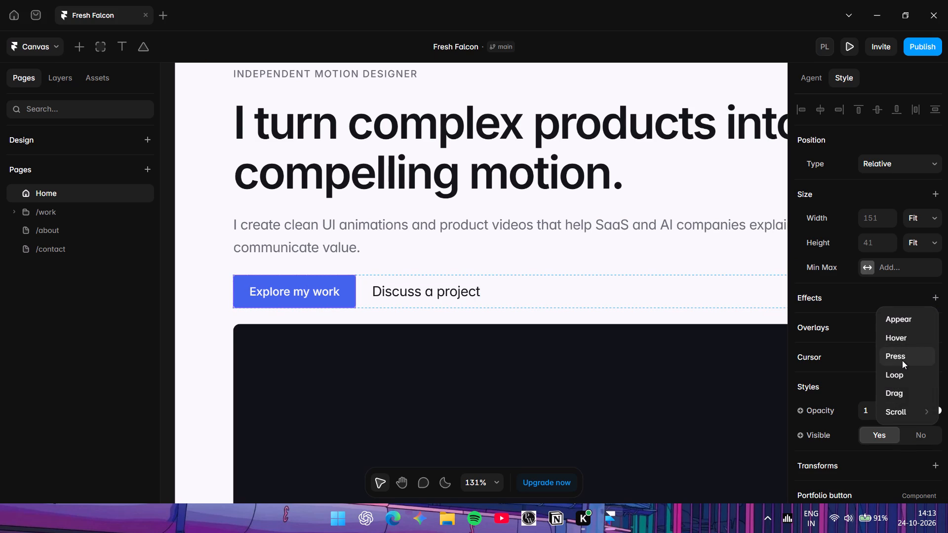
pyautogui.click(903, 340)
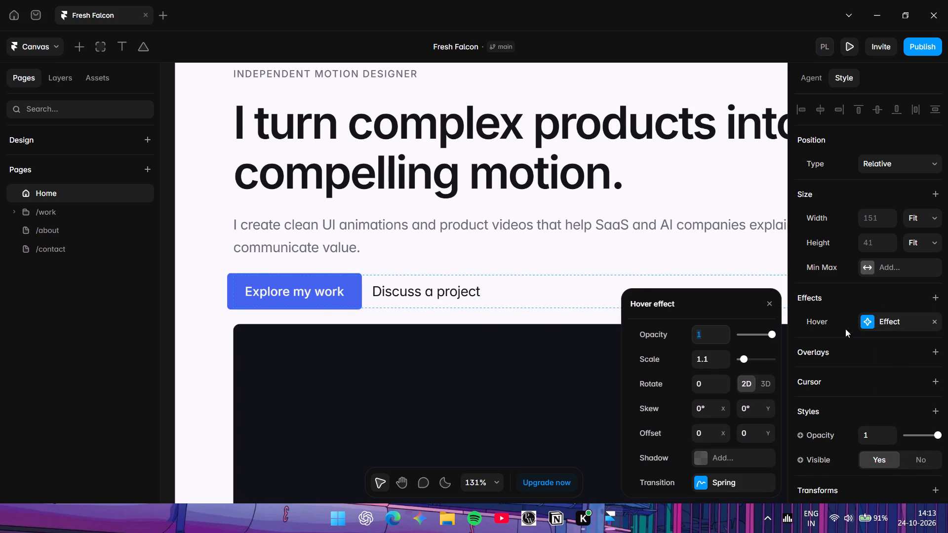
pyautogui.click(724, 363)
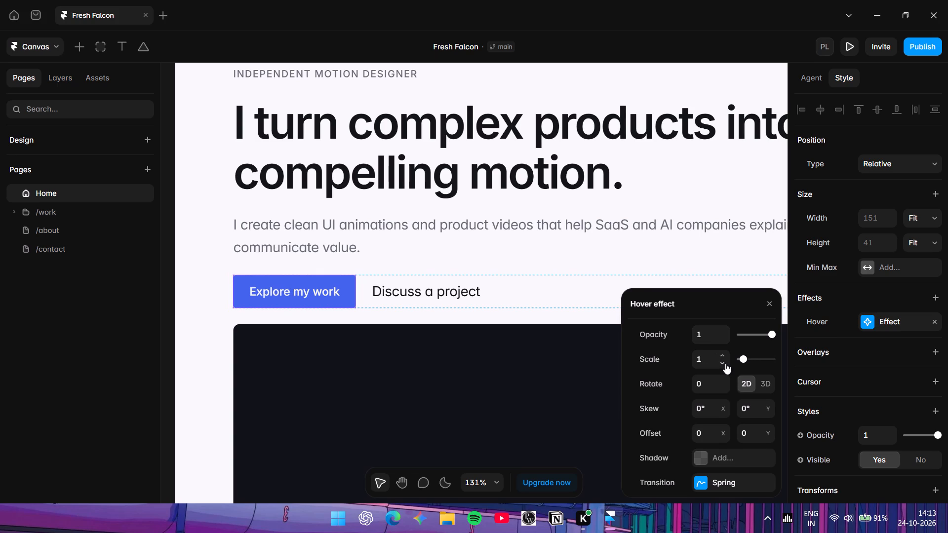
pyautogui.click(720, 365)
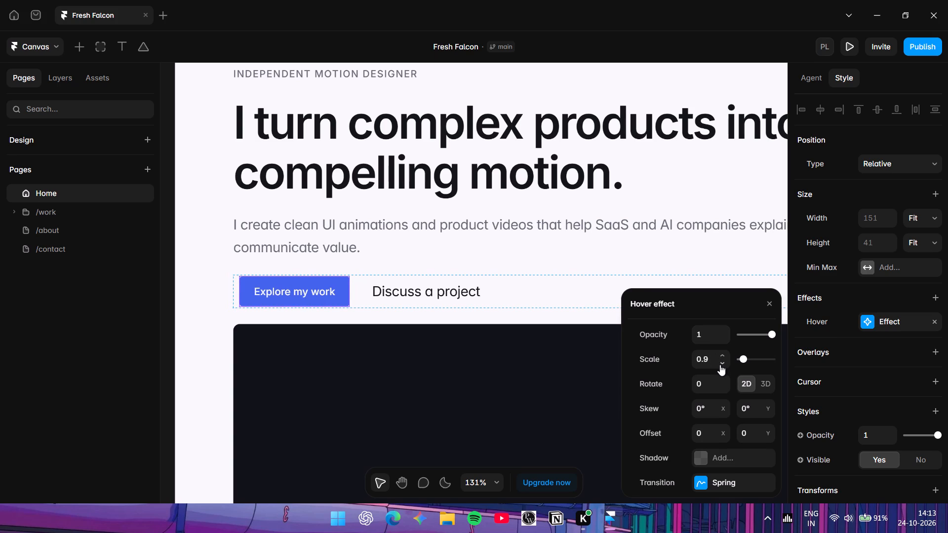
pyautogui.click(721, 352)
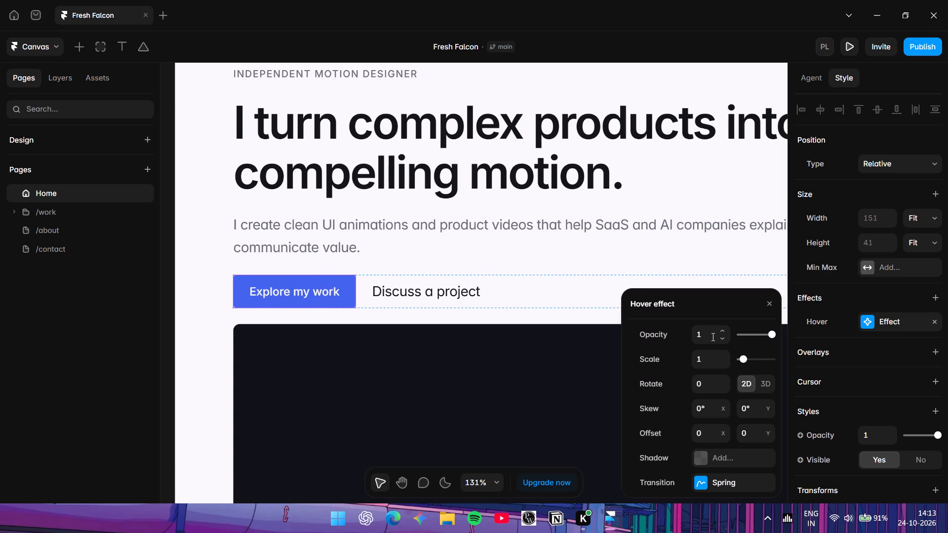
# Set the button's Hover effect to opacity 0.9 and rotation 1.
pyautogui.click(725, 340)
pyautogui.click(724, 381)
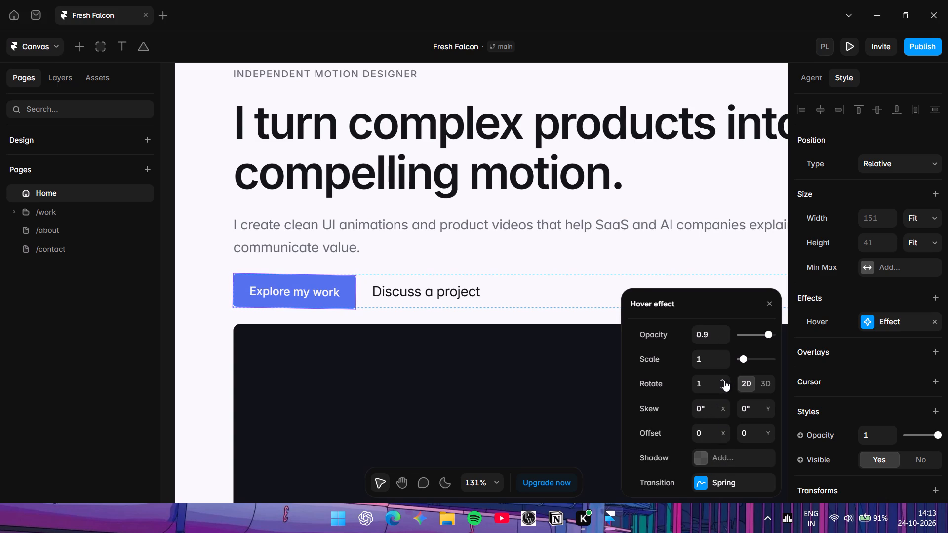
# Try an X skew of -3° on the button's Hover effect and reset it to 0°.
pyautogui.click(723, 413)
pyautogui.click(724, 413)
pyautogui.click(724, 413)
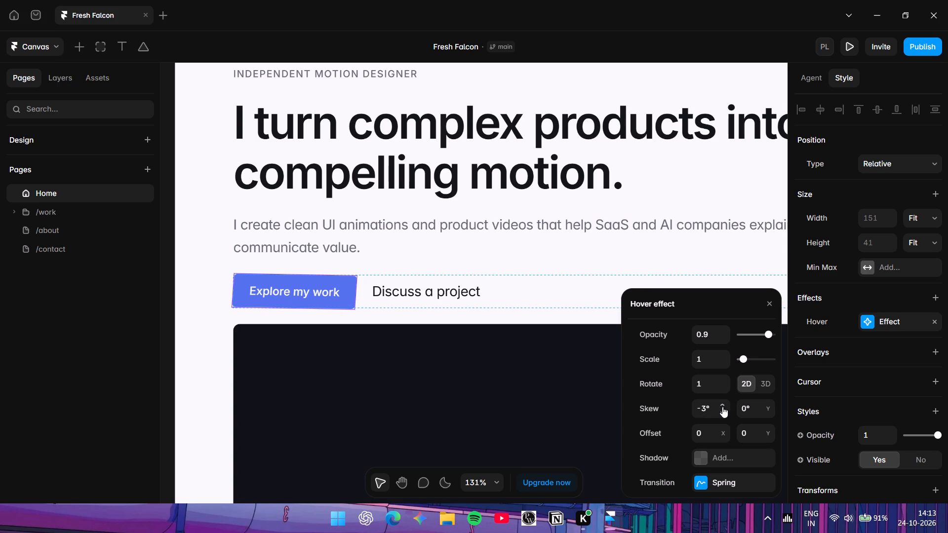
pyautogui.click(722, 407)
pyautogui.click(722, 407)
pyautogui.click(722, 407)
# Base the button's Hover effect Spring transition on Physics and set its stiffness to 200.
pyautogui.click(697, 492)
pyautogui.click(703, 472)
pyautogui.click(703, 480)
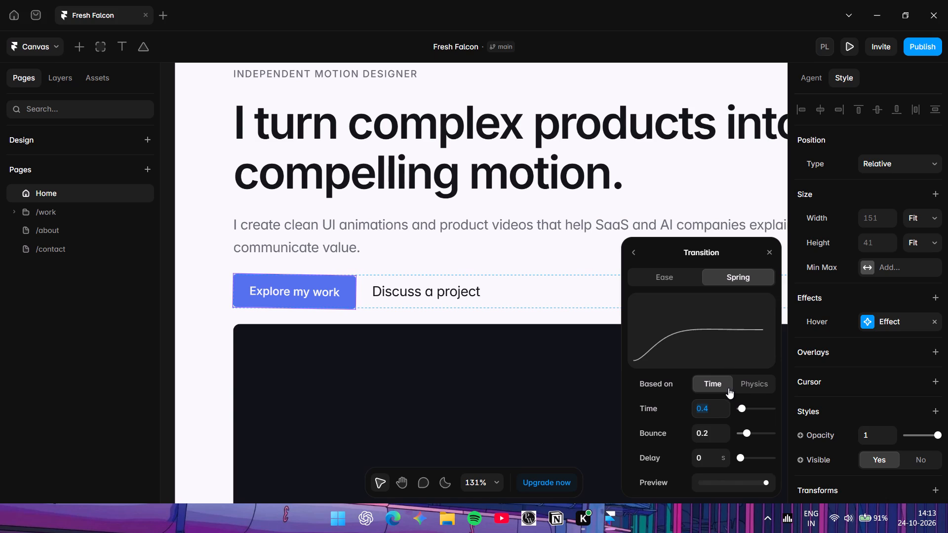
pyautogui.click(741, 386)
pyautogui.click(722, 385)
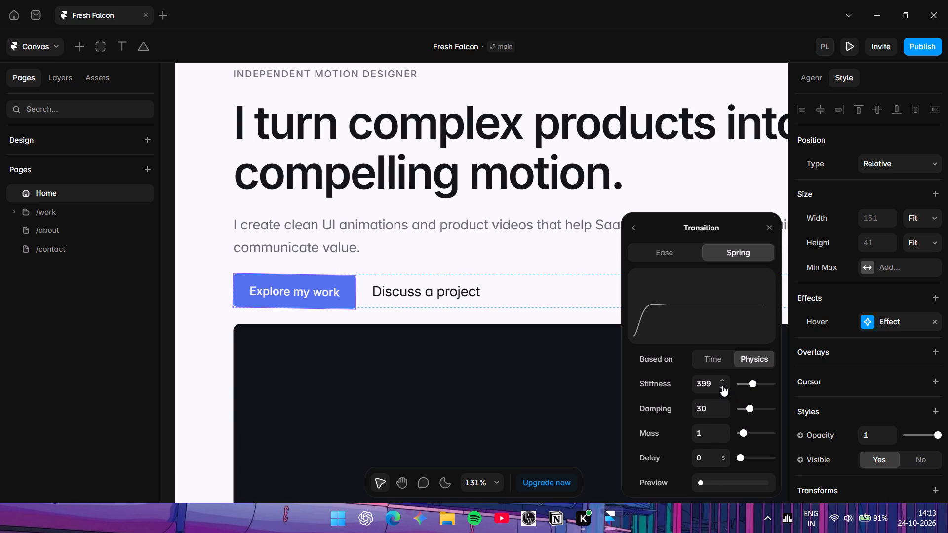
pyautogui.click(715, 385)
pyautogui.click(714, 384)
pyautogui.press('BackSpace')
pyautogui.press('2')
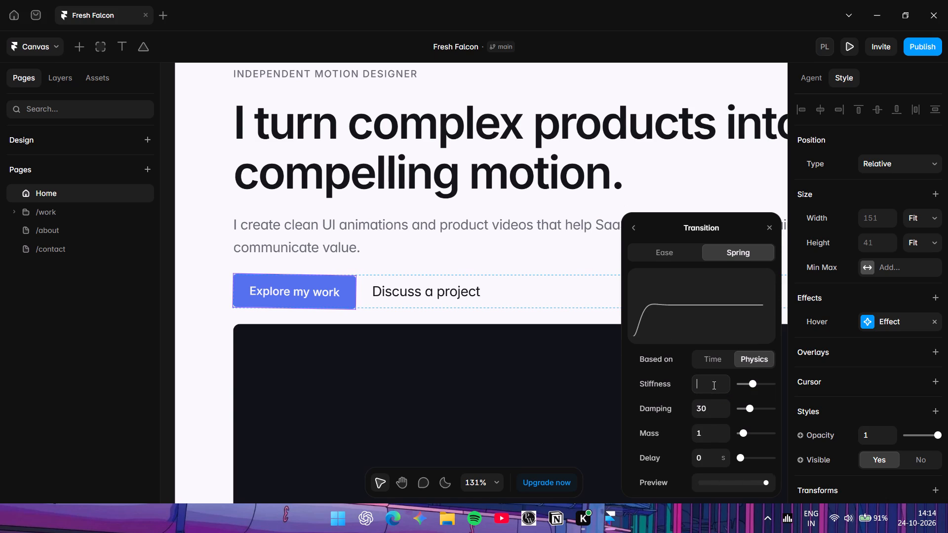
pyautogui.write('00')
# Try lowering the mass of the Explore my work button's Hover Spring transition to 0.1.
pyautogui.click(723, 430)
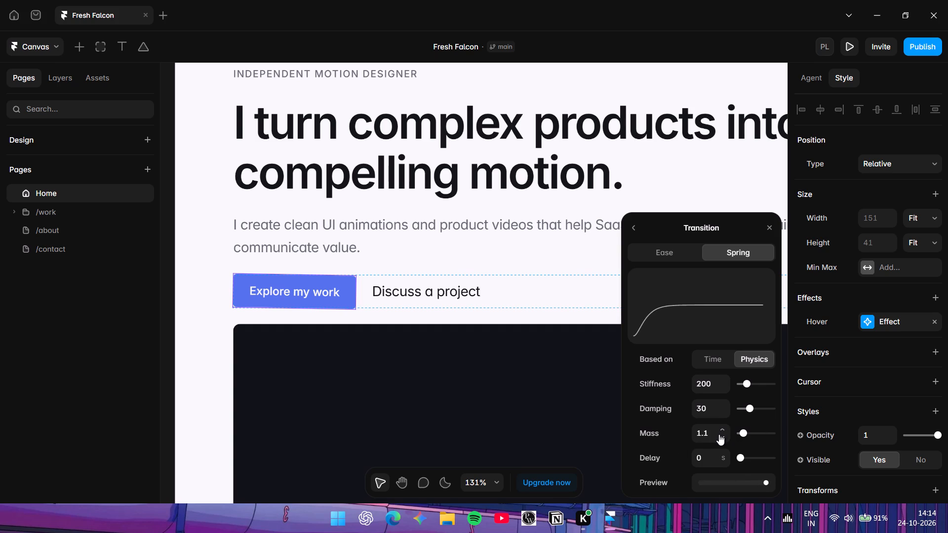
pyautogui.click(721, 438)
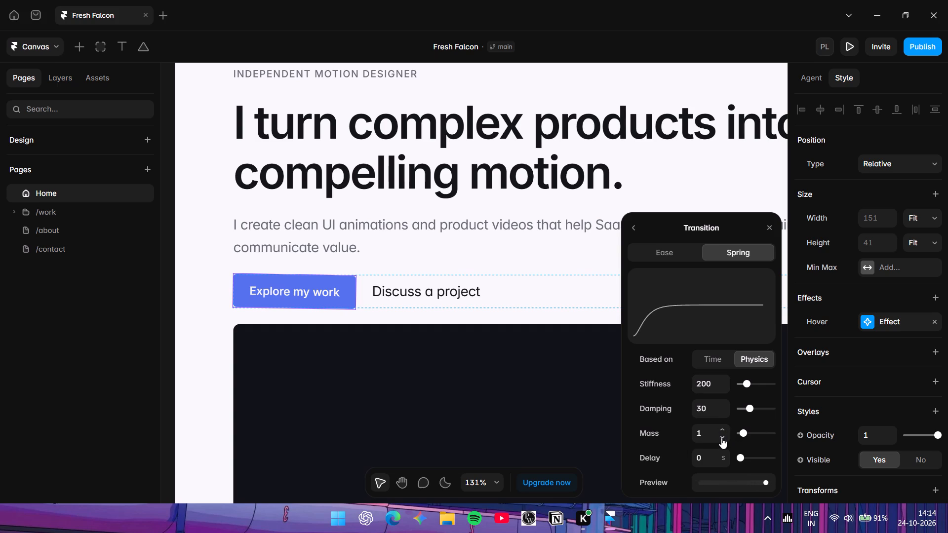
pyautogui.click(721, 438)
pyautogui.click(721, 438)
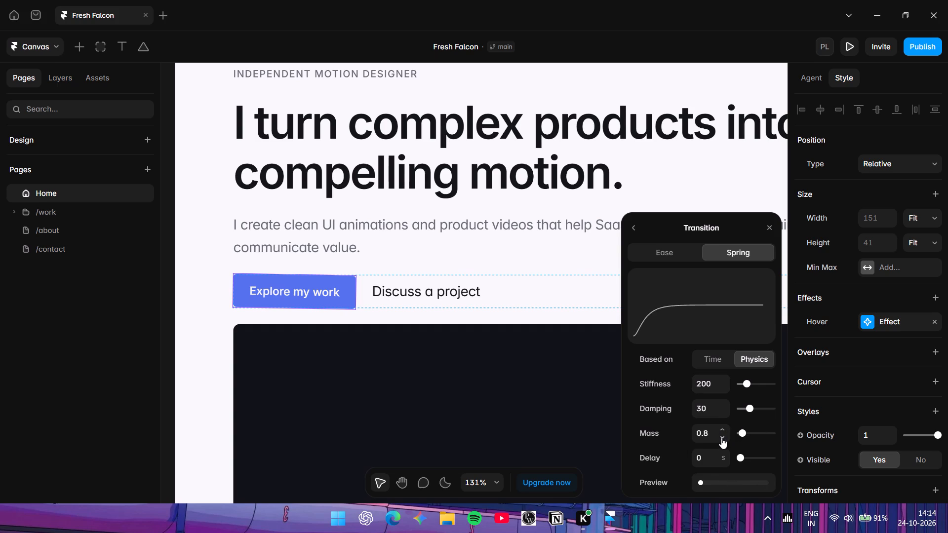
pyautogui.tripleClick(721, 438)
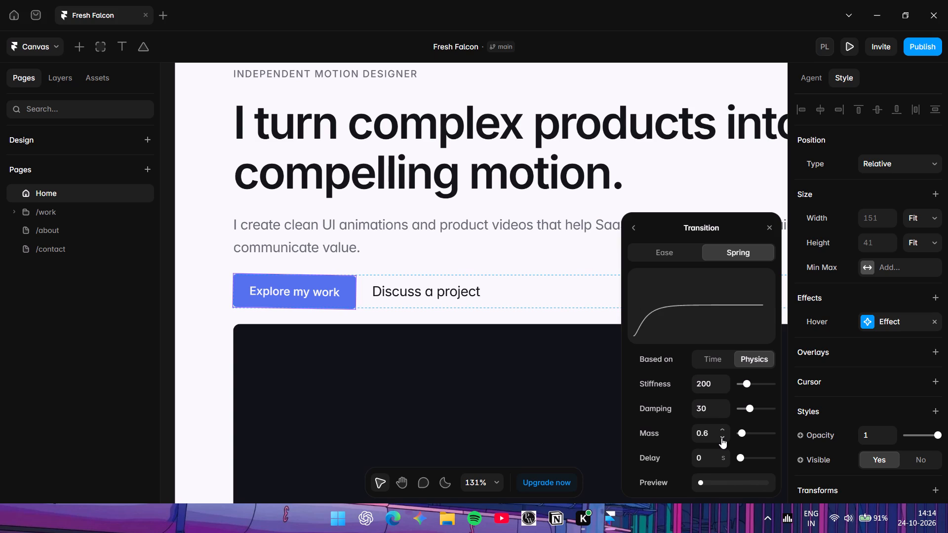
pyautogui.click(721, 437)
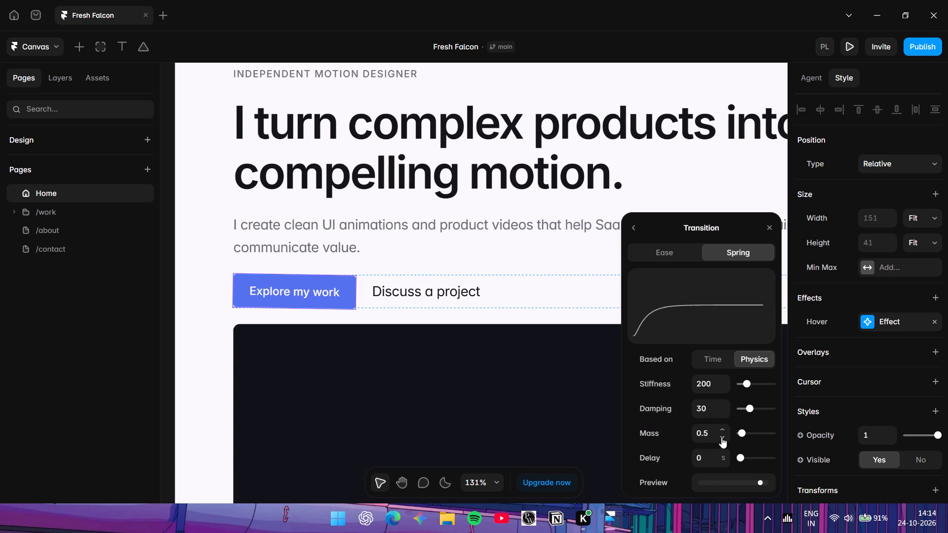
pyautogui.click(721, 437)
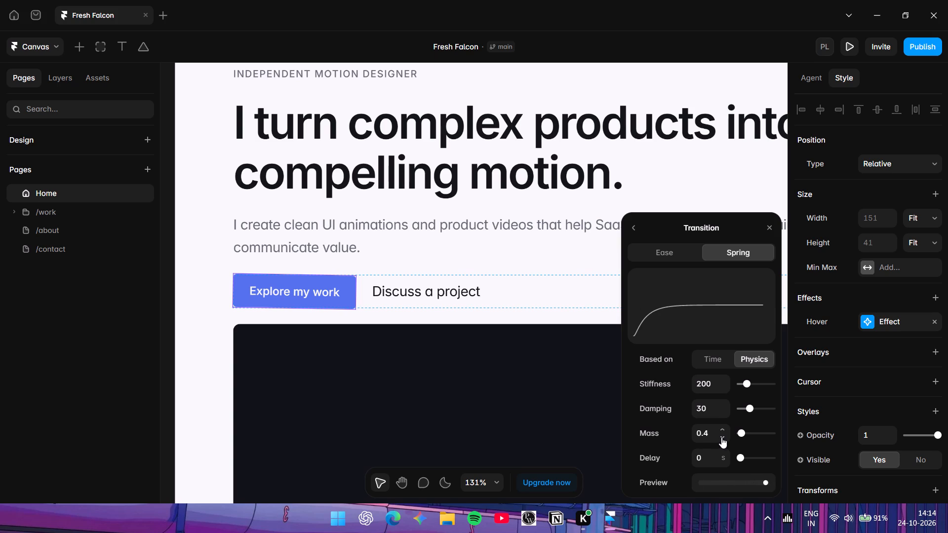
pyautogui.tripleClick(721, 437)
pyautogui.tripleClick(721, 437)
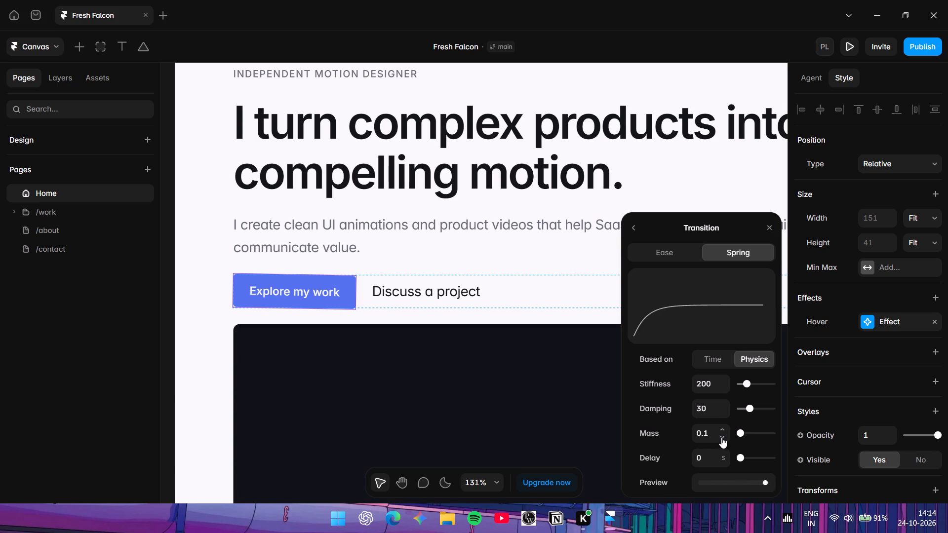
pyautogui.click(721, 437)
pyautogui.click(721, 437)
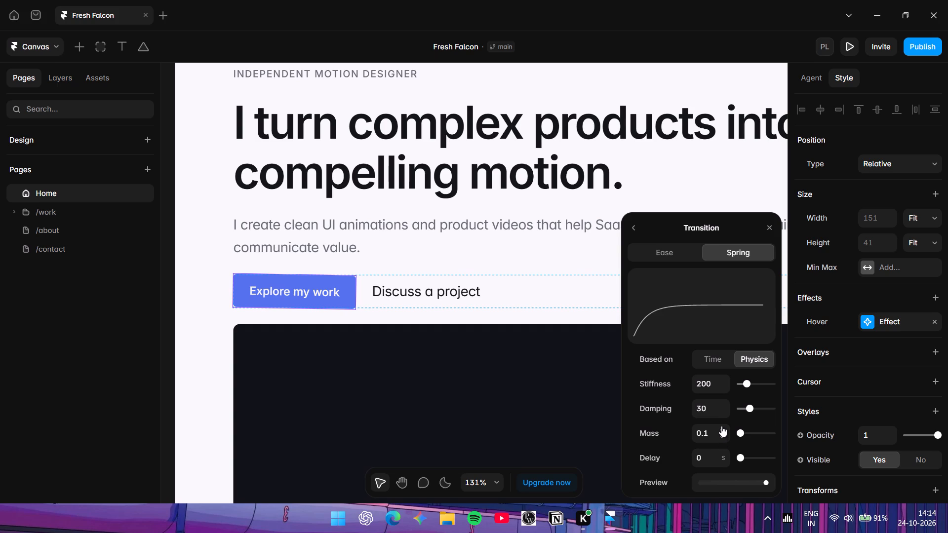
# Set the mass of the button's Hover Spring transition to 1.3 and close the transition settings.
pyautogui.click(721, 426)
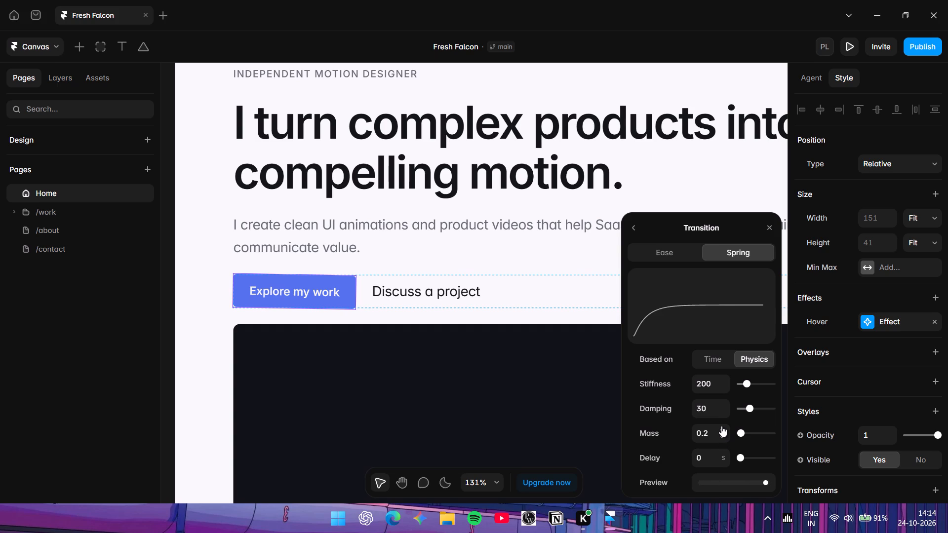
pyautogui.tripleClick(721, 426)
pyautogui.tripleClick(721, 426)
pyautogui.tripleClick(721, 426)
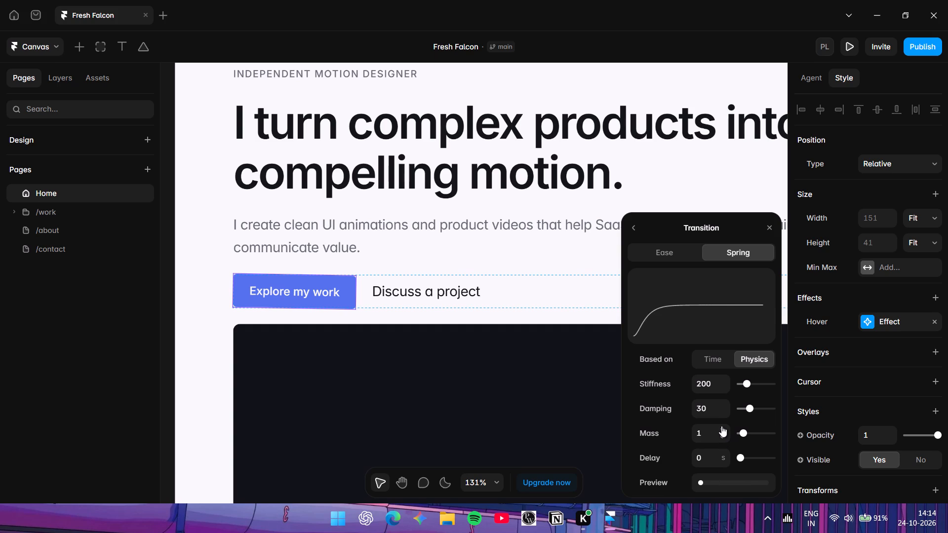
pyautogui.click(721, 426)
pyautogui.click(721, 426)
pyautogui.press('Return')
pyautogui.click(774, 221)
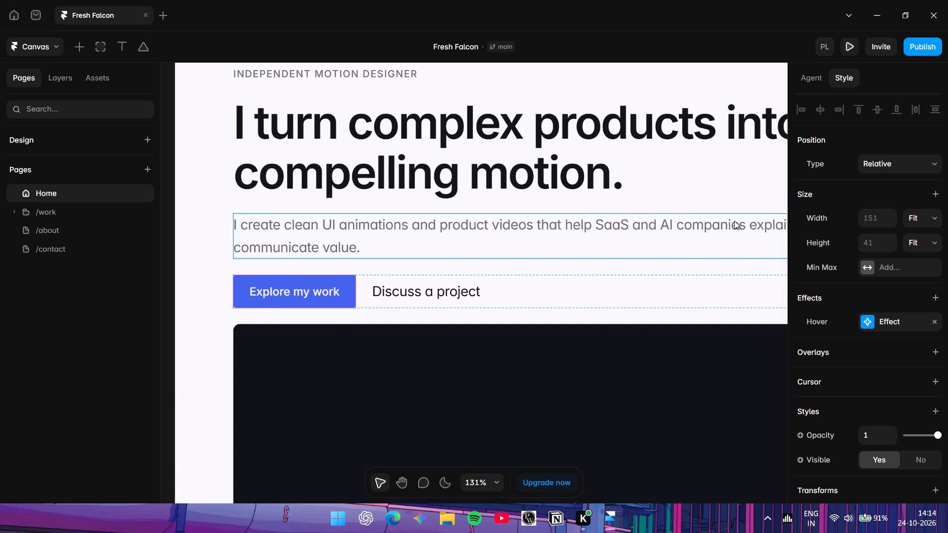
# Preview the Desktop layout of the Home page to test the button's Hover effect, and return to the canvas.
pyautogui.scroll(4, 358, 168)
pyautogui.scroll(2, 243, 145)
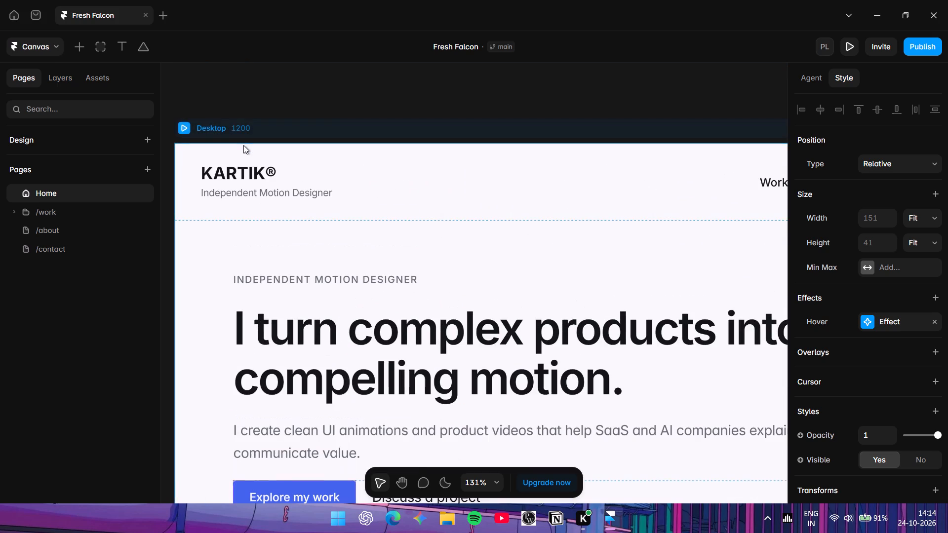
pyautogui.click(194, 127)
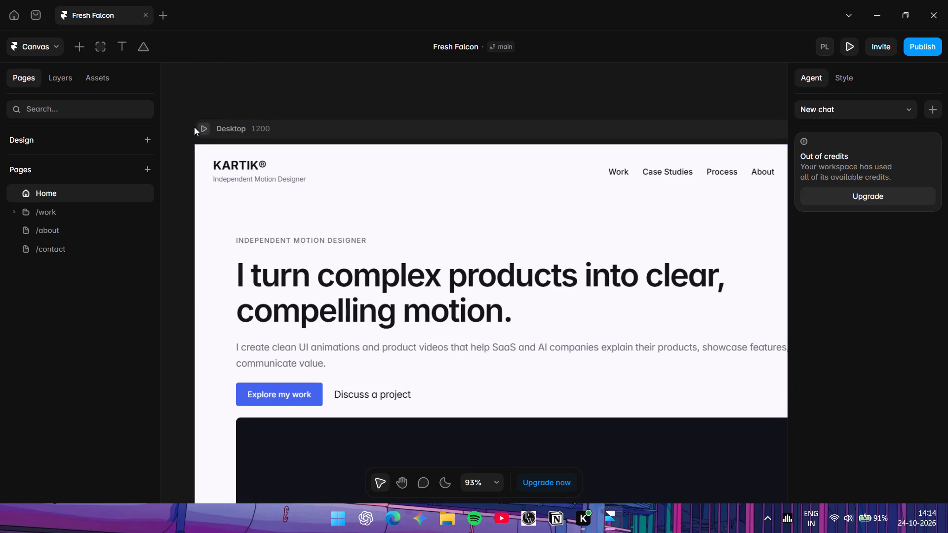
pyautogui.click(202, 126)
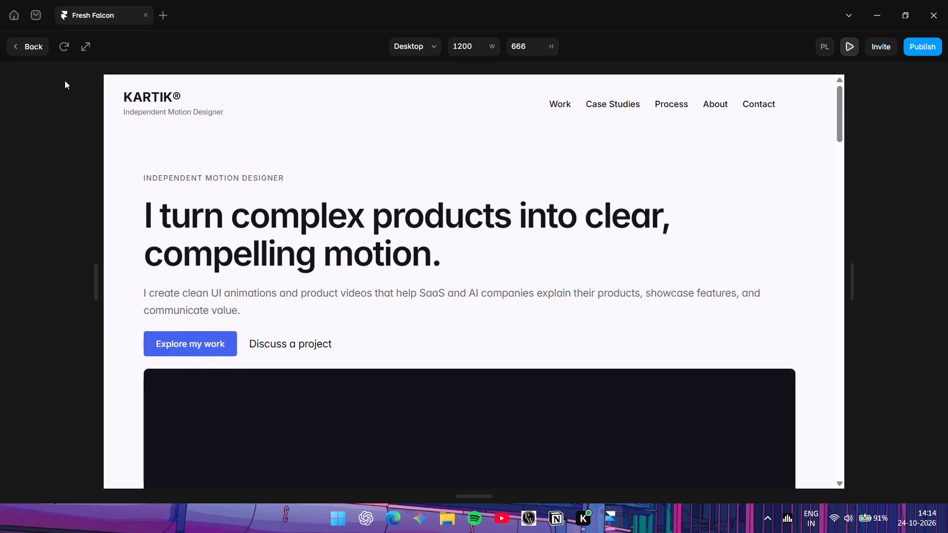
pyautogui.click(36, 43)
# Select the Explore my work button and examine its style and Portfolio button component settings.
pyautogui.click(284, 398)
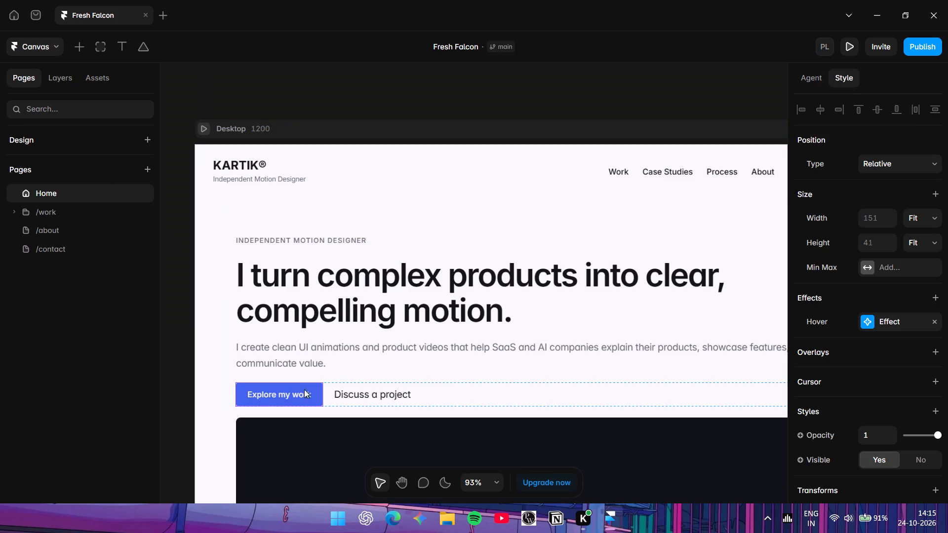
pyautogui.scroll(-3, 837, 348)
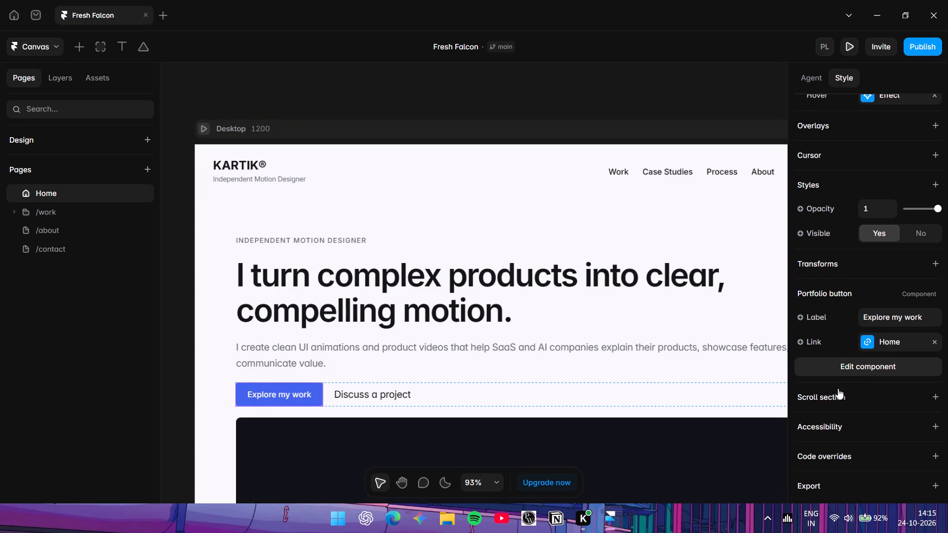
pyautogui.scroll(-1, 838, 388)
pyautogui.scroll(-3, 800, 327)
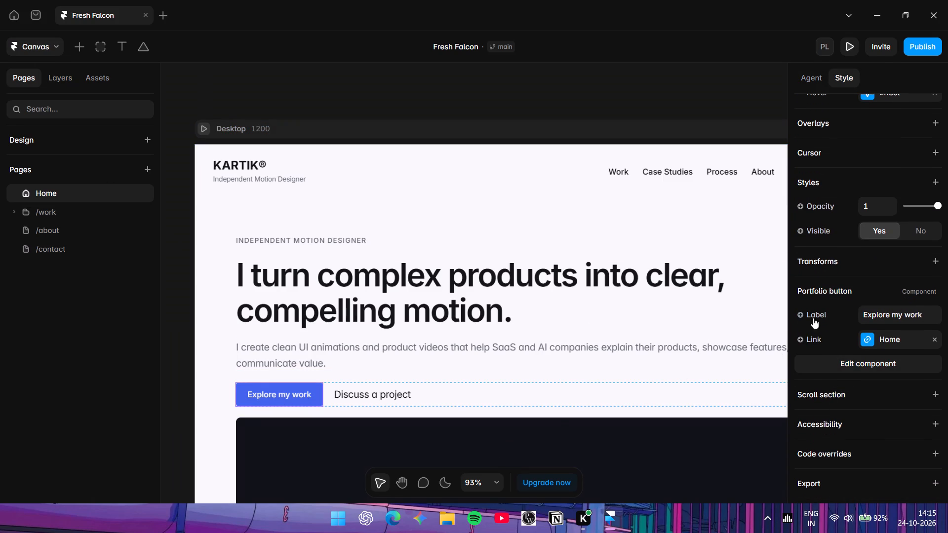
pyautogui.scroll(3, 879, 274)
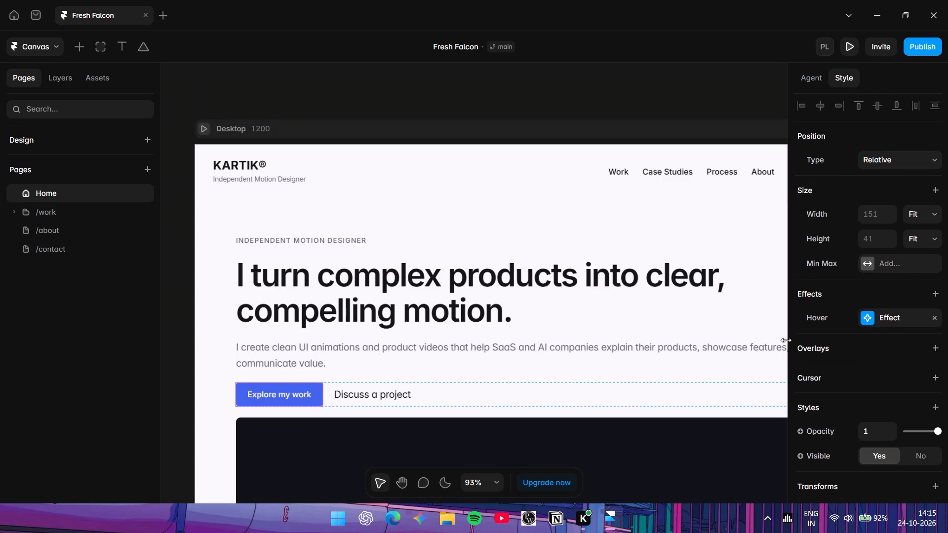
pyautogui.scroll(7, 883, 333)
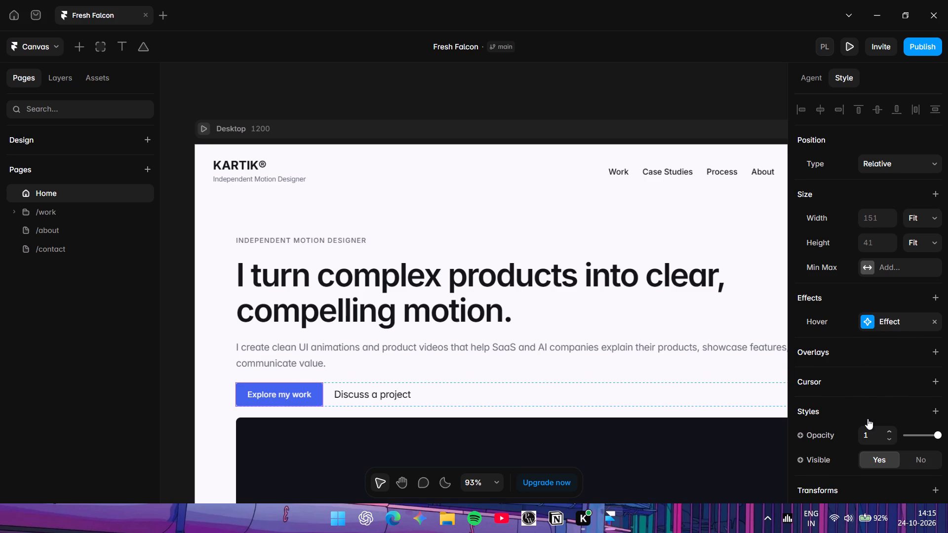
pyautogui.scroll(-9, 878, 383)
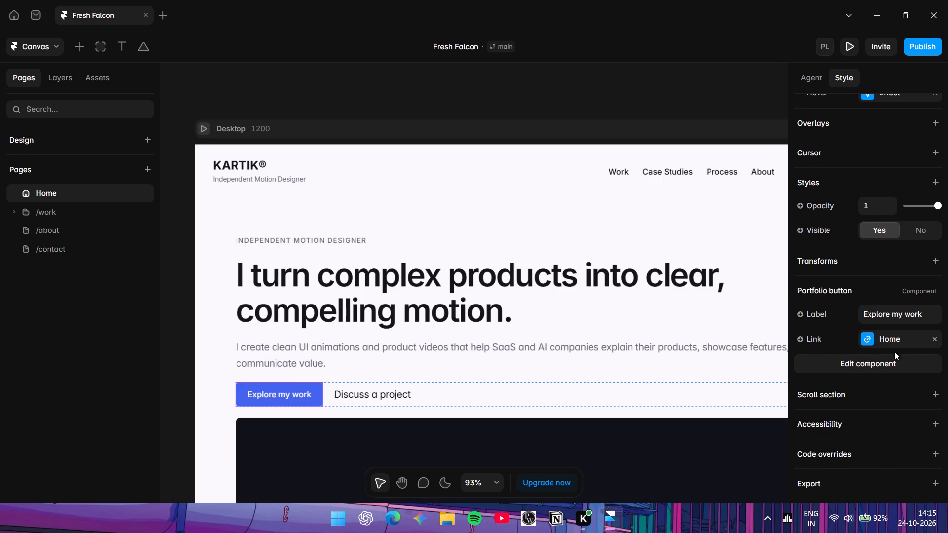
pyautogui.scroll(-2, 884, 375)
pyautogui.scroll(5, 893, 377)
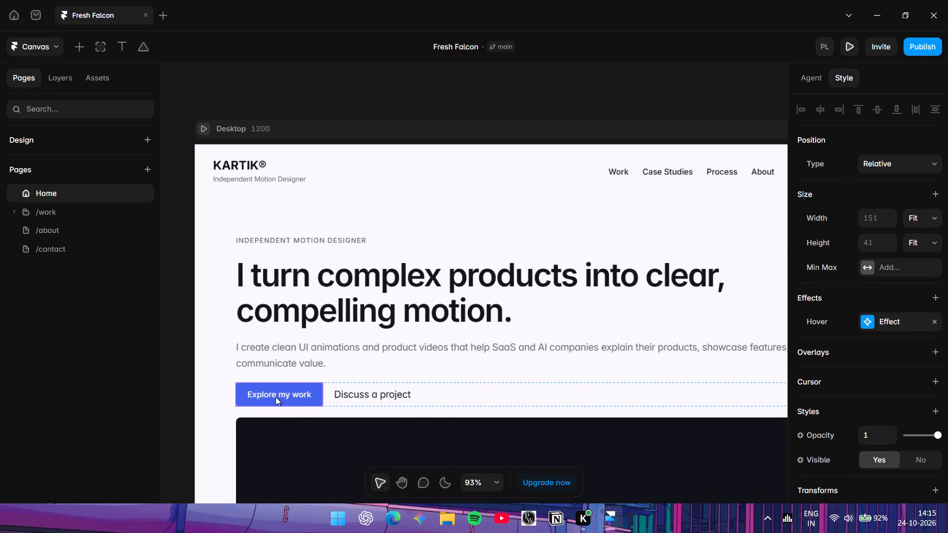
# Preview the Desktop layout of the Home page again to test the Explore my work button.
pyautogui.click(199, 129)
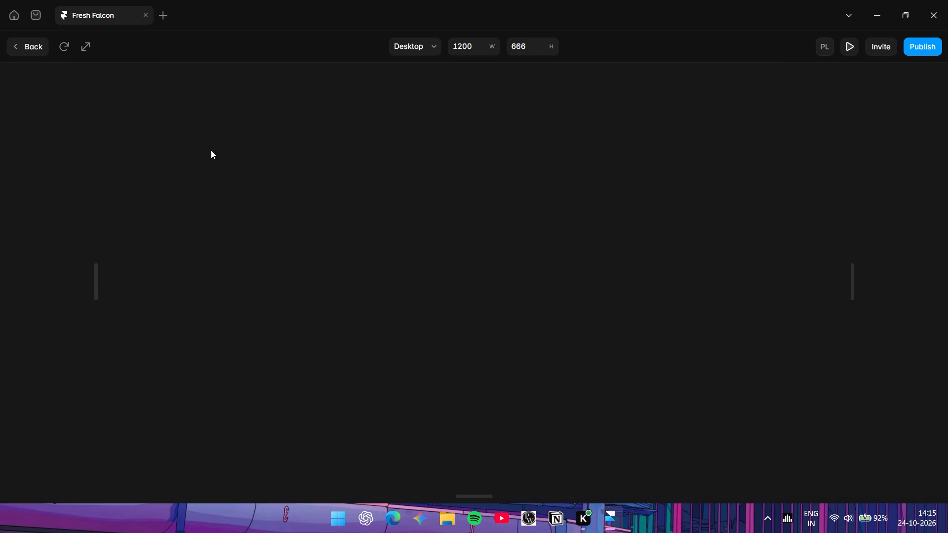
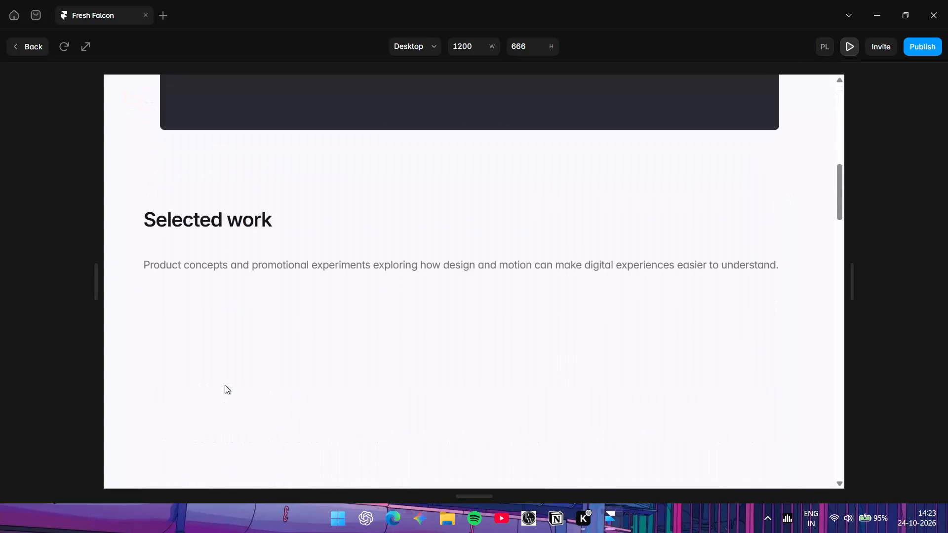
# Examine the scroll animations of the showreel and the Flux AI and Orbit AI project cards in the Home page preview.
pyautogui.scroll(1, 225, 385)
pyautogui.scroll(-1, 225, 385)
pyautogui.scroll(3, 225, 387)
pyautogui.scroll(-3, 225, 387)
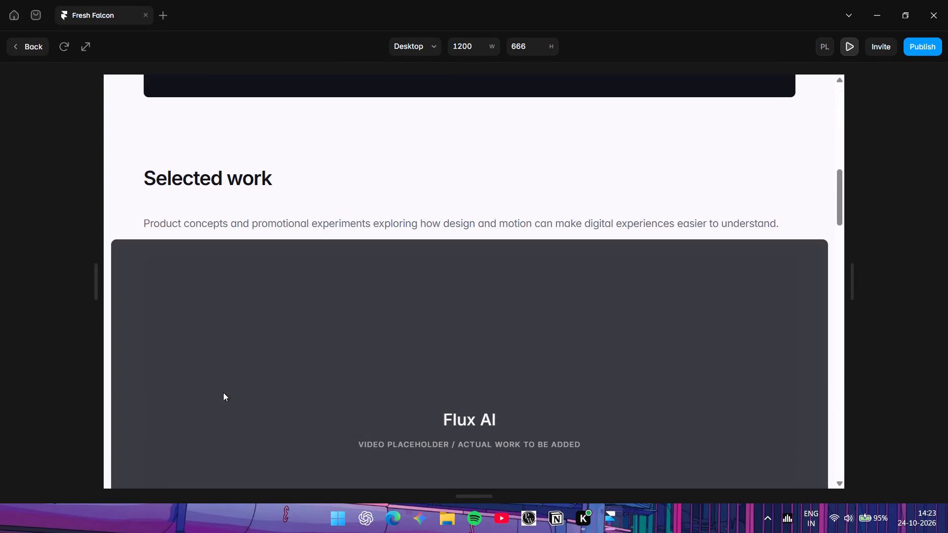
pyautogui.scroll(3, 349, 170)
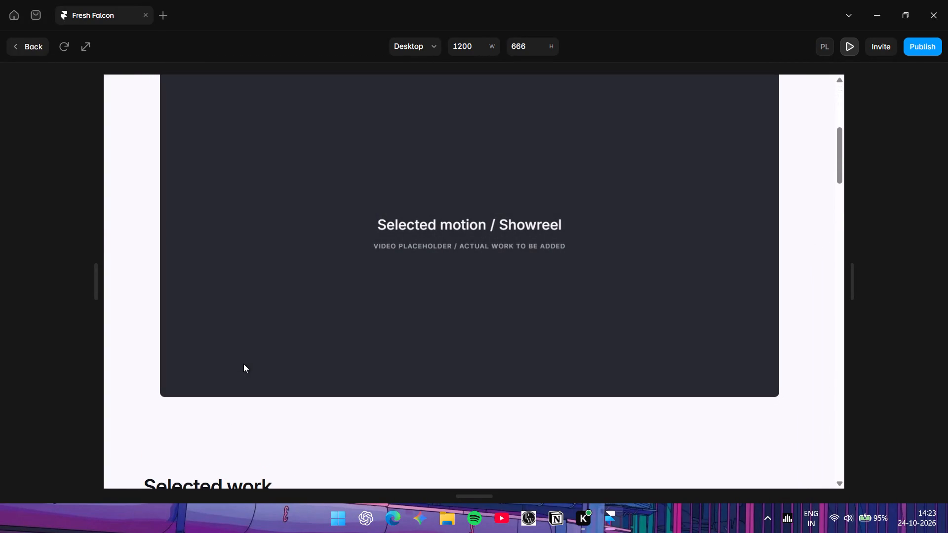
pyautogui.scroll(-4, 193, 392)
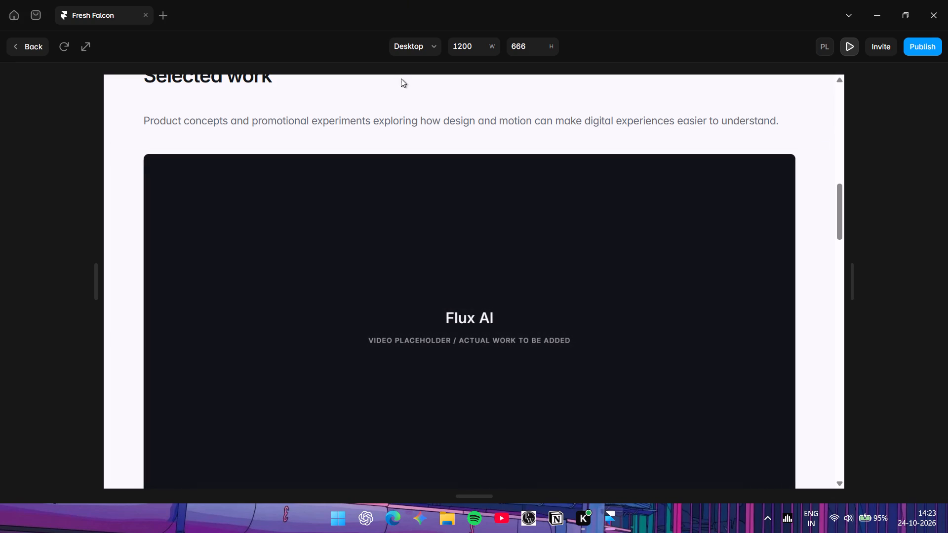
pyautogui.scroll(2, 383, 140)
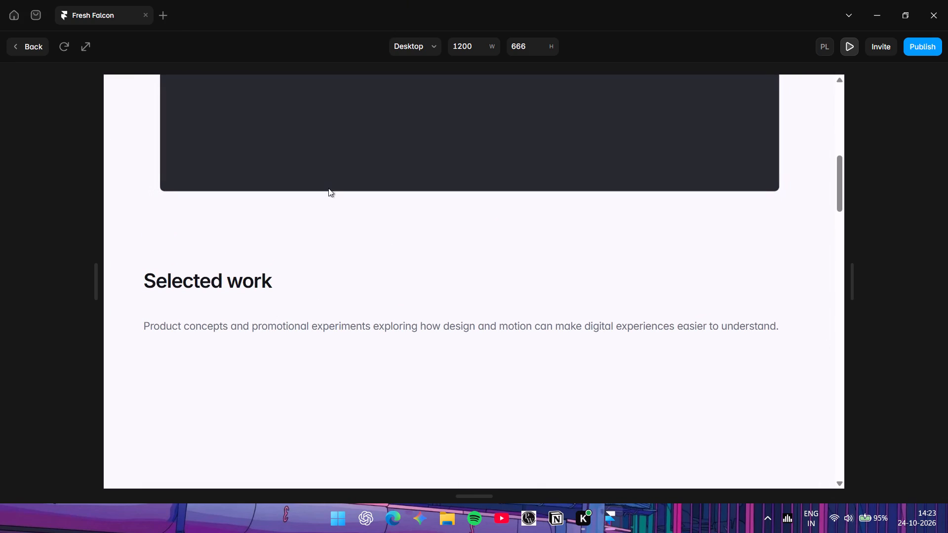
pyautogui.scroll(-1, 291, 330)
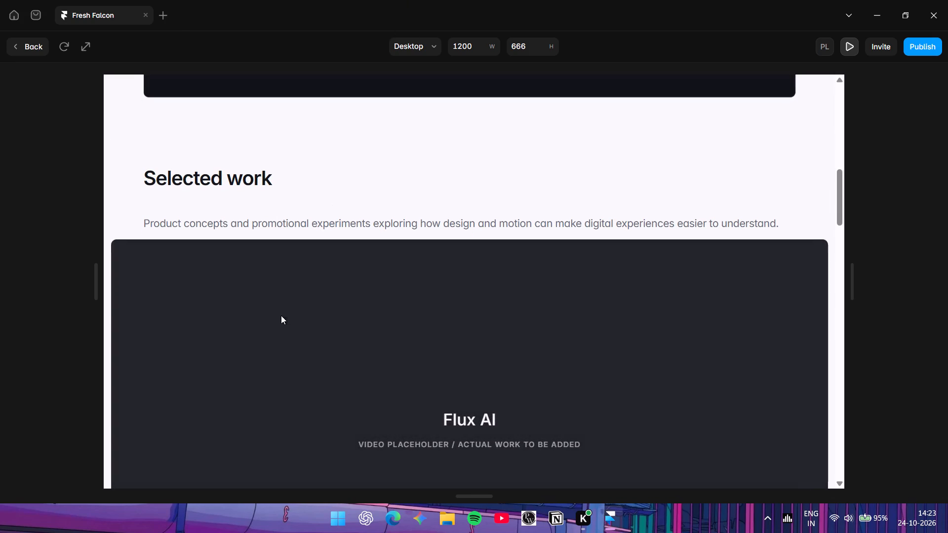
pyautogui.scroll(-6, 293, 304)
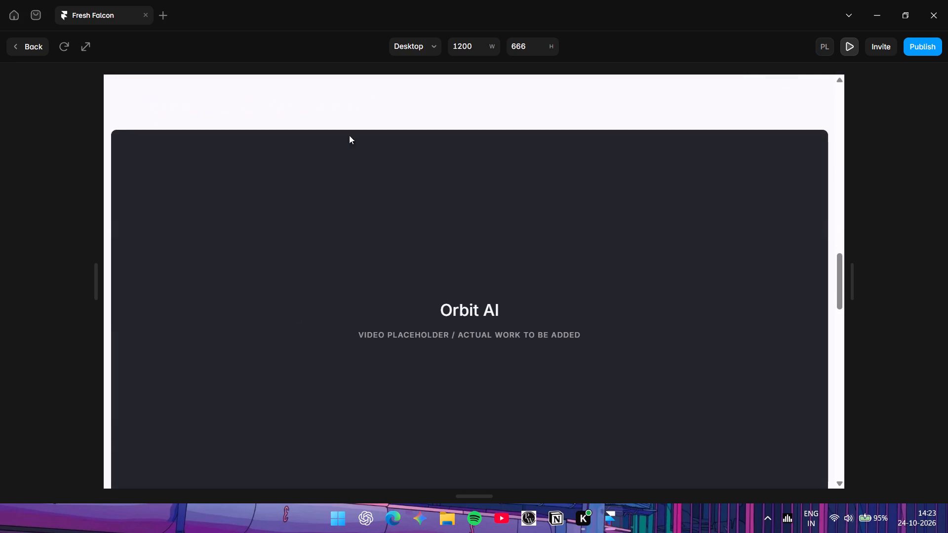
pyautogui.scroll(19, 316, 268)
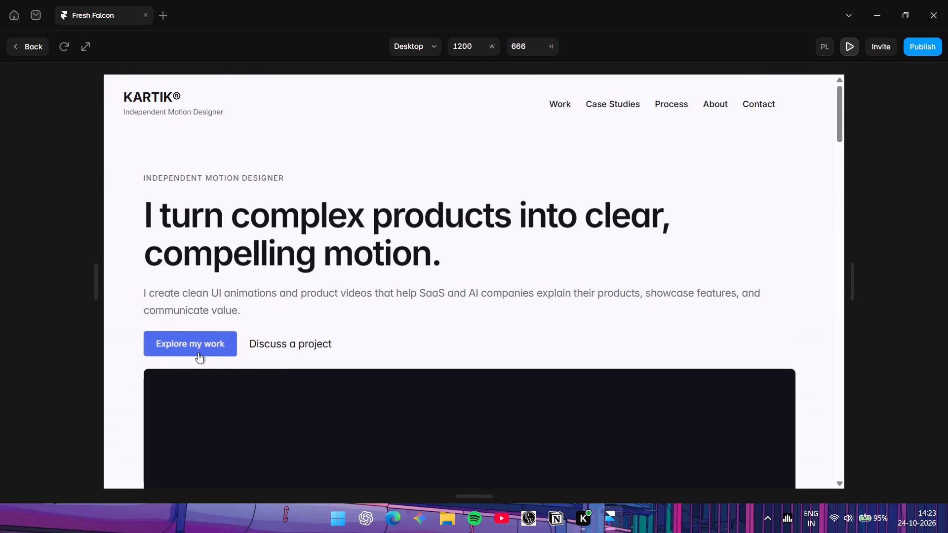
# Test the Explore my work button's link in the preview and return to the canvas.
pyautogui.click(180, 347)
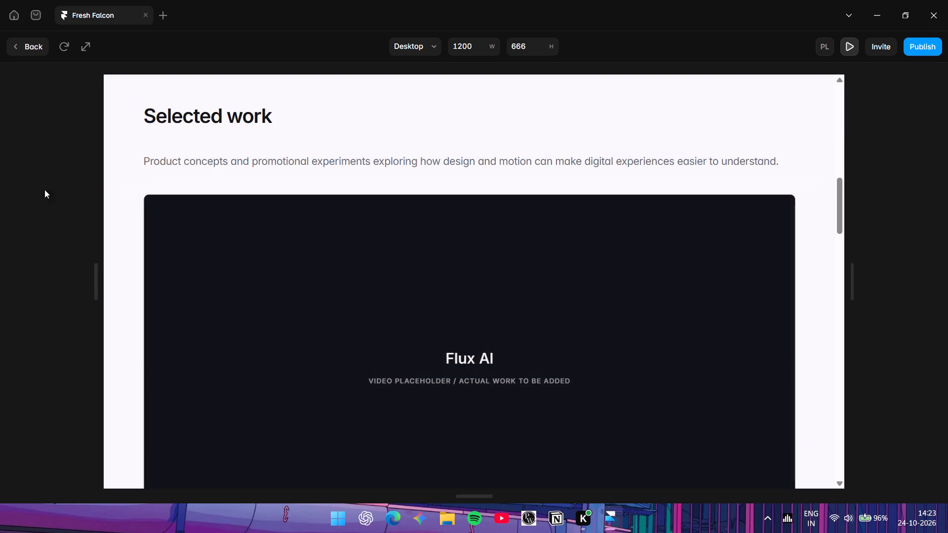
pyautogui.click(36, 185)
pyautogui.click(139, 172)
pyautogui.click(101, 106)
pyautogui.click(29, 57)
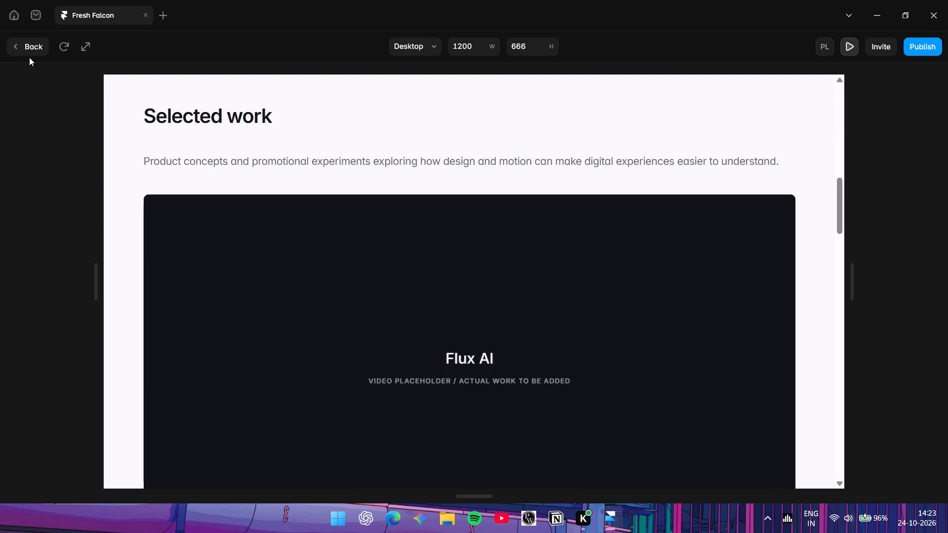
pyautogui.click(25, 41)
# Remove the Hover effect from the Explore my work button and add a Press effect in its place.
pyautogui.scroll(-1, 421, 337)
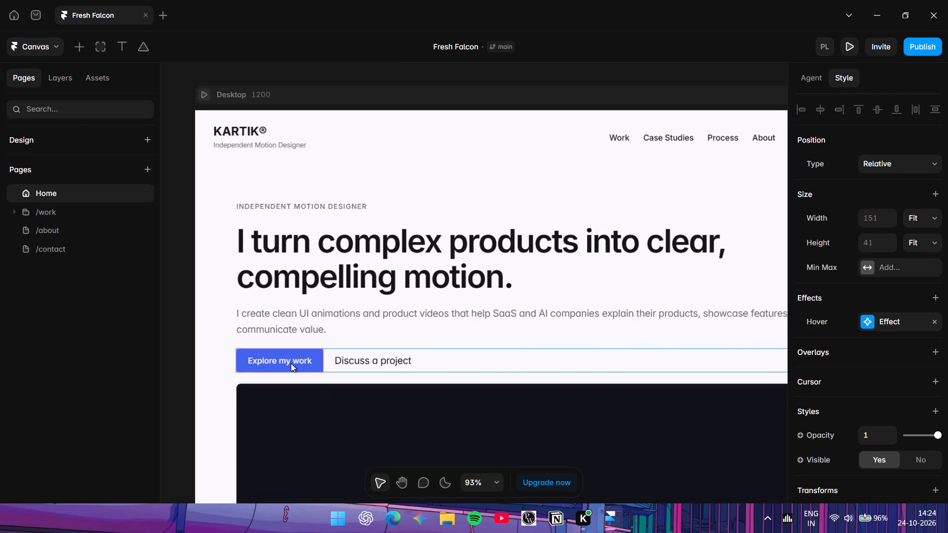
pyautogui.click(290, 363)
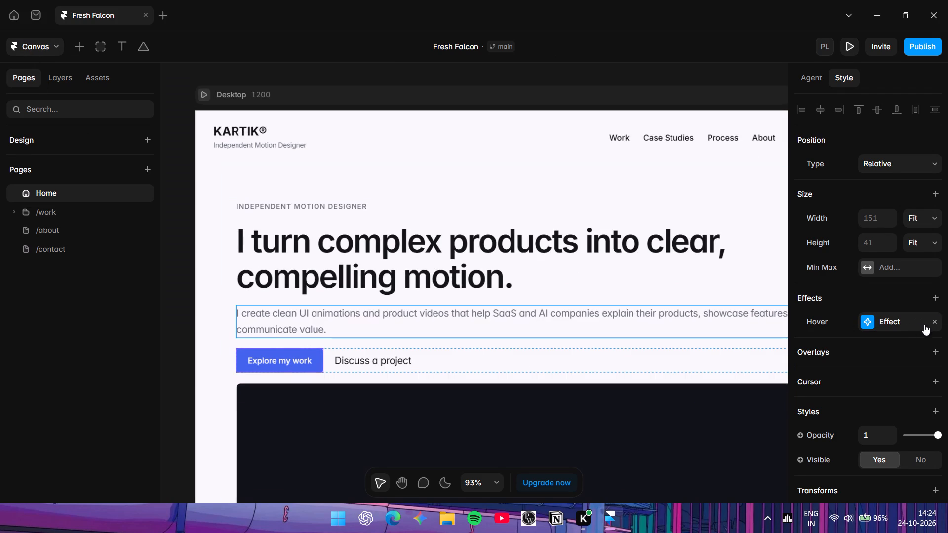
pyautogui.click(935, 323)
pyautogui.click(938, 298)
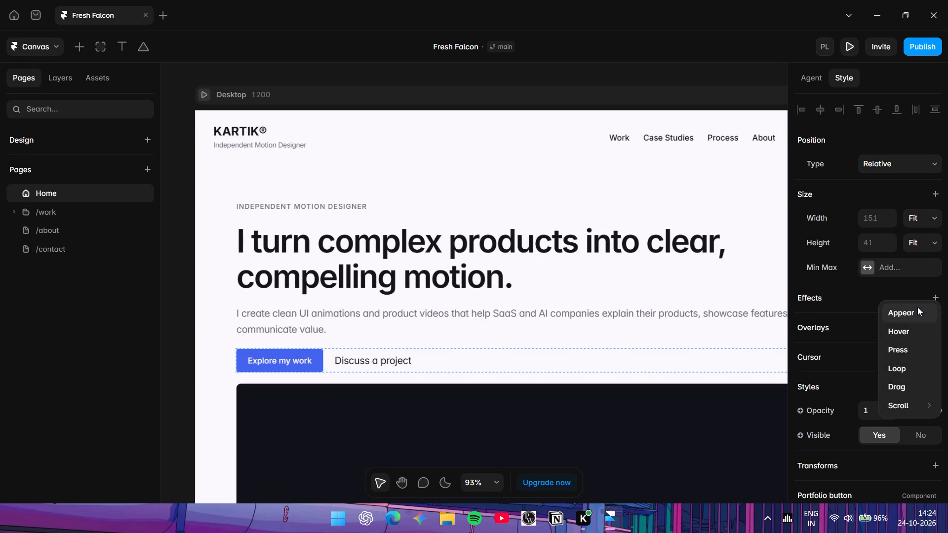
pyautogui.click(913, 346)
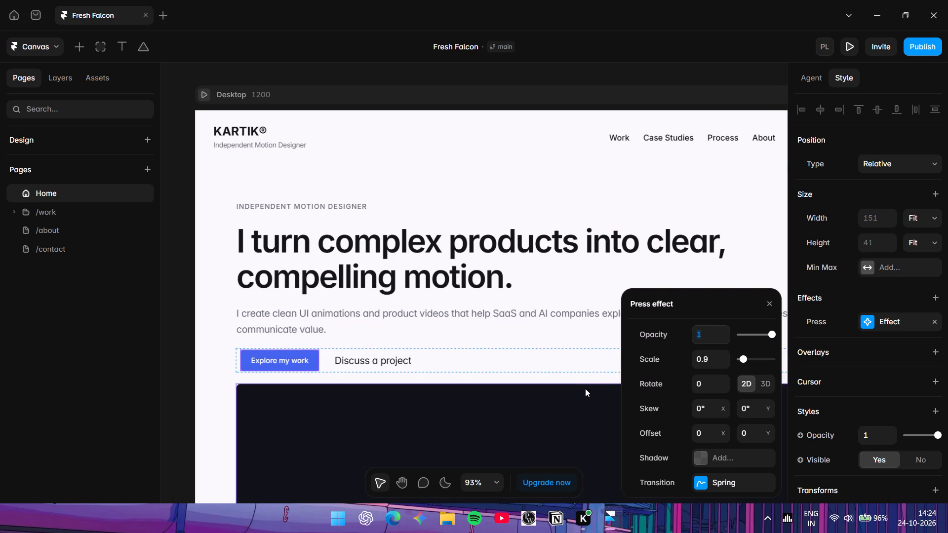
# Set the button's Press effect to scale 0.8, opacity 0.8 and rotation 1.
pyautogui.click(719, 361)
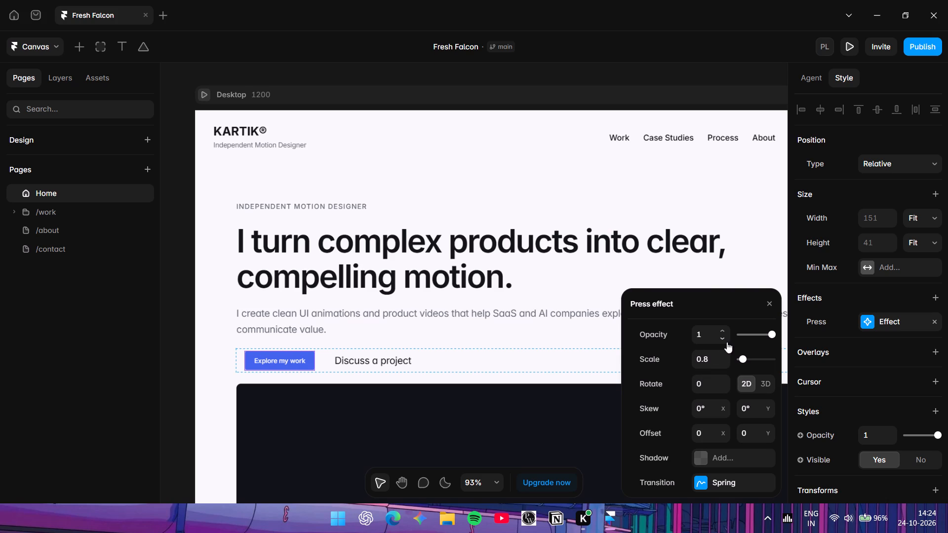
pyautogui.click(722, 328)
pyautogui.tripleClick(722, 328)
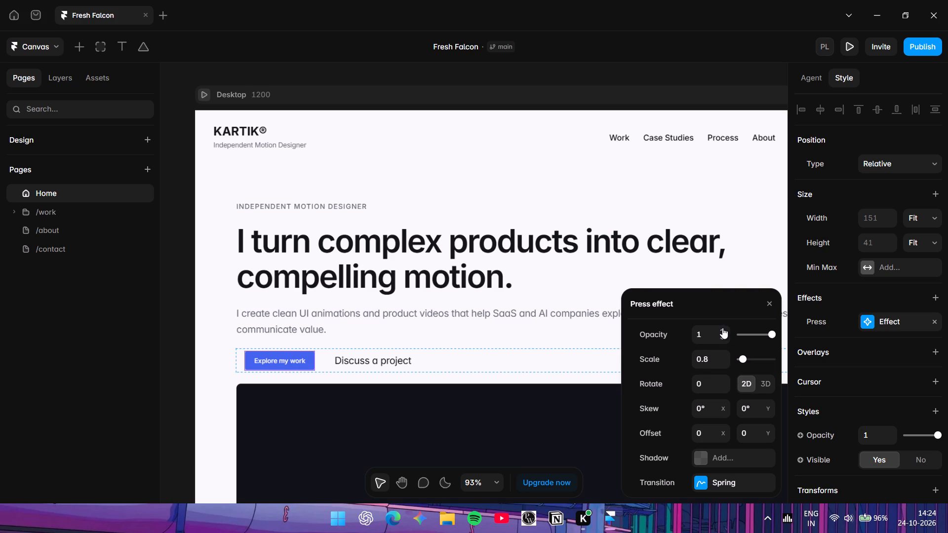
pyautogui.click(722, 338)
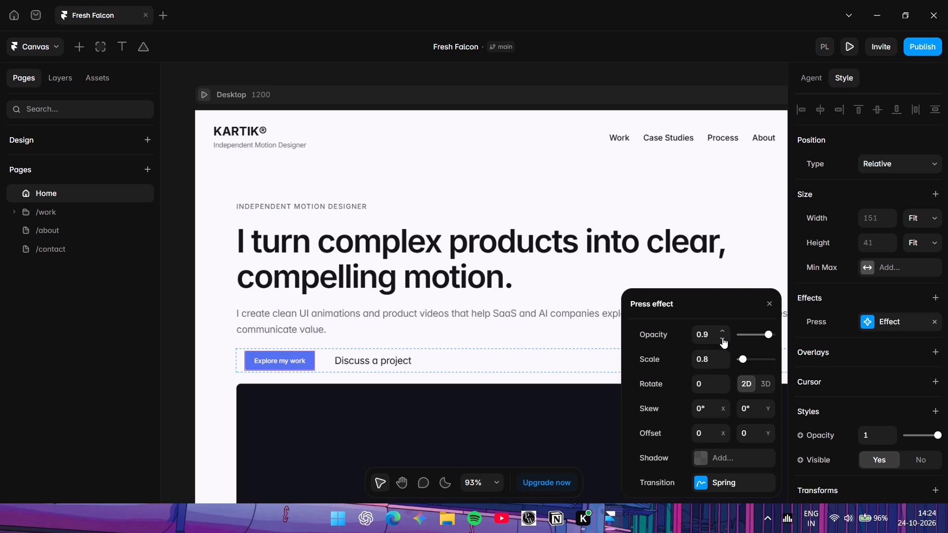
pyautogui.click(722, 338)
pyautogui.click(721, 380)
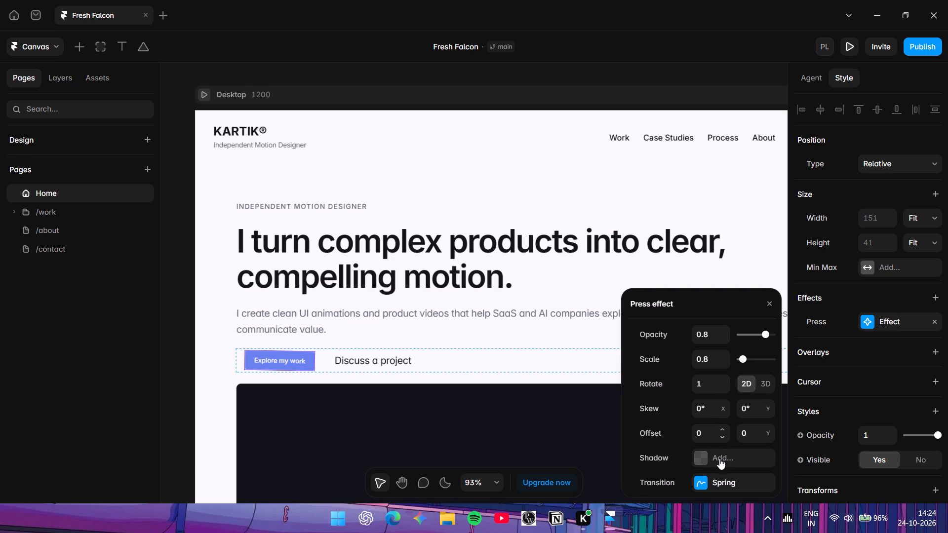
# Base the Press effect's Spring transition on Physics and set its stiffness to 200.
pyautogui.click(706, 488)
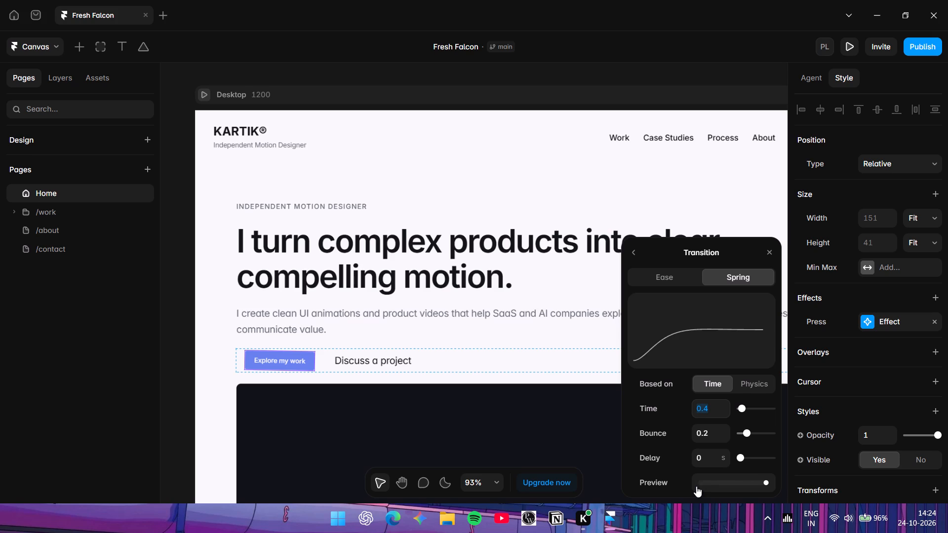
pyautogui.click(754, 387)
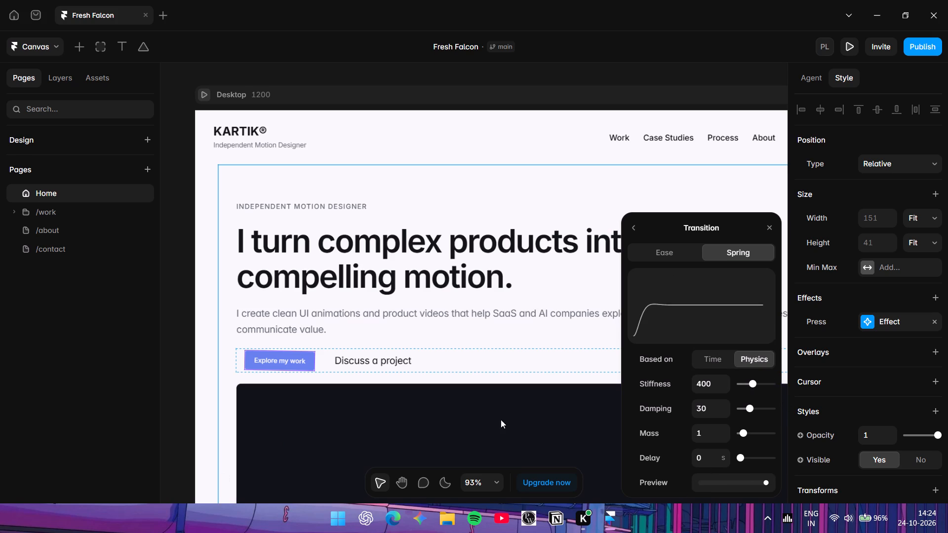
pyautogui.click(712, 383)
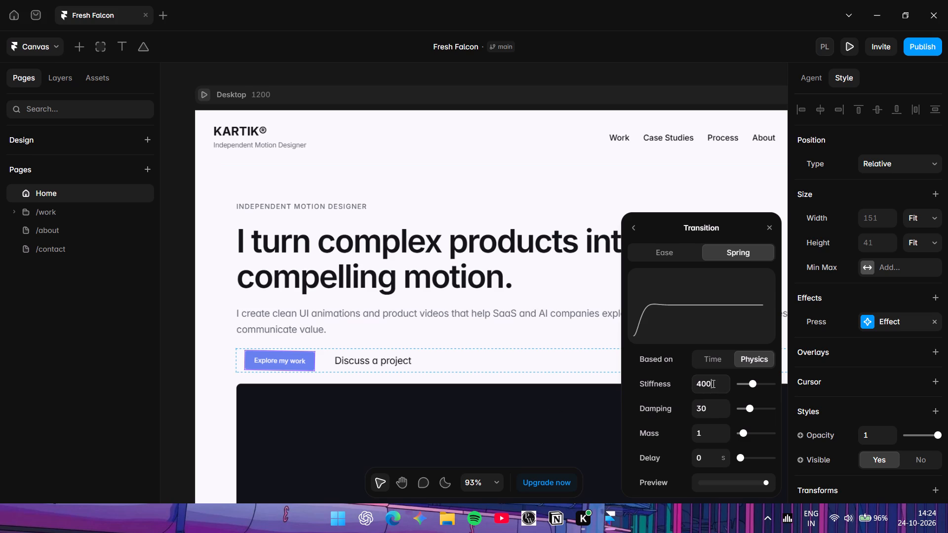
pyautogui.press('BackSpace')
pyautogui.press('2')
pyautogui.write('00')
pyautogui.press('Return')
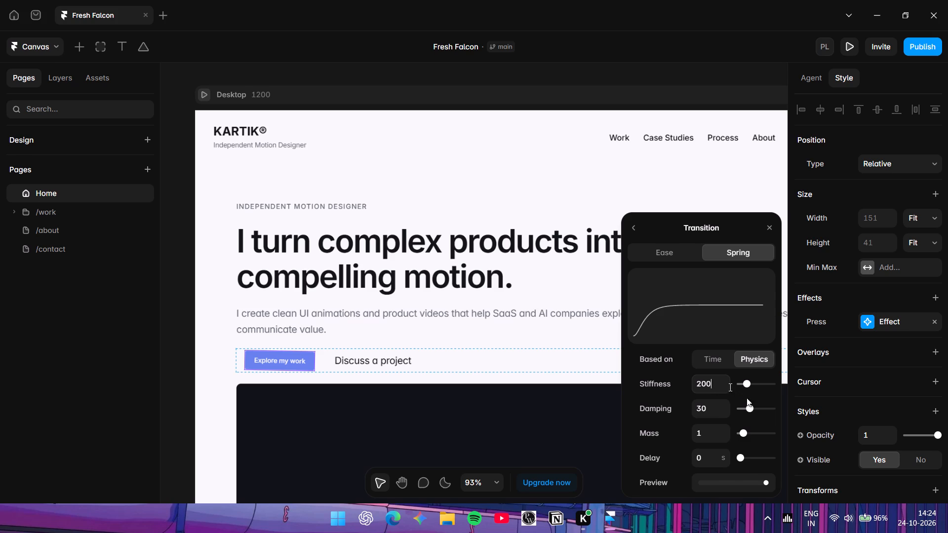
# Set the mass of the Press effect's Spring transition to 2.
pyautogui.click(722, 428)
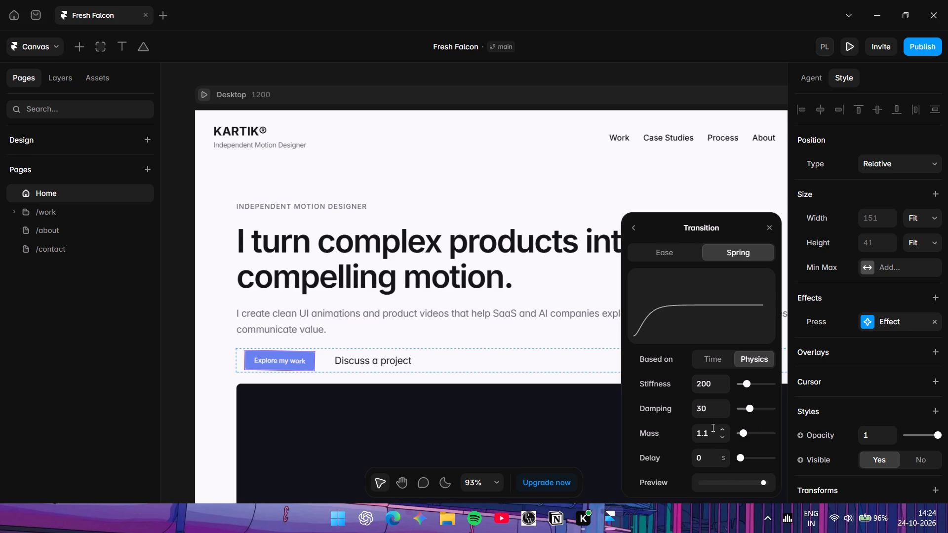
pyautogui.doubleClick(708, 431)
pyautogui.press('BackSpace')
pyautogui.press('BackSpace')
pyautogui.press('BackSpace')
pyautogui.press('2')
pyautogui.press('Return')
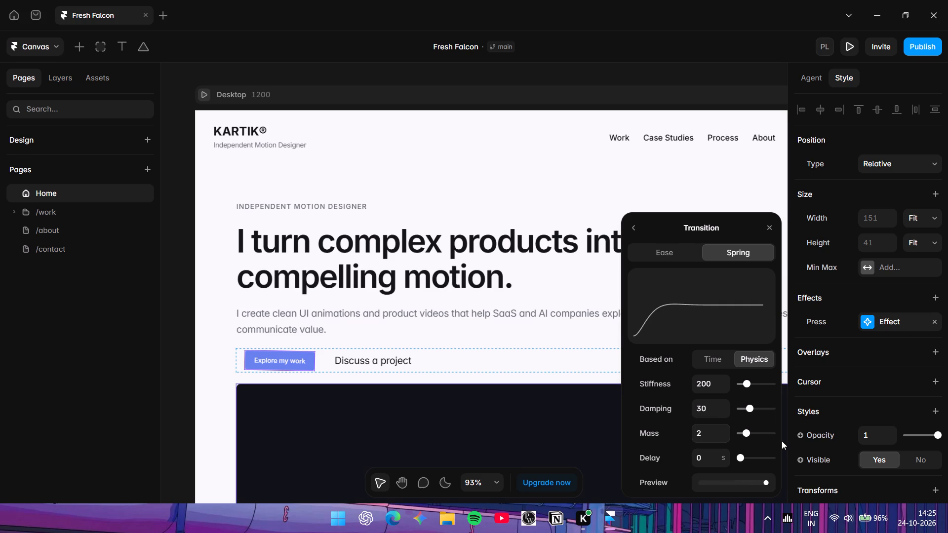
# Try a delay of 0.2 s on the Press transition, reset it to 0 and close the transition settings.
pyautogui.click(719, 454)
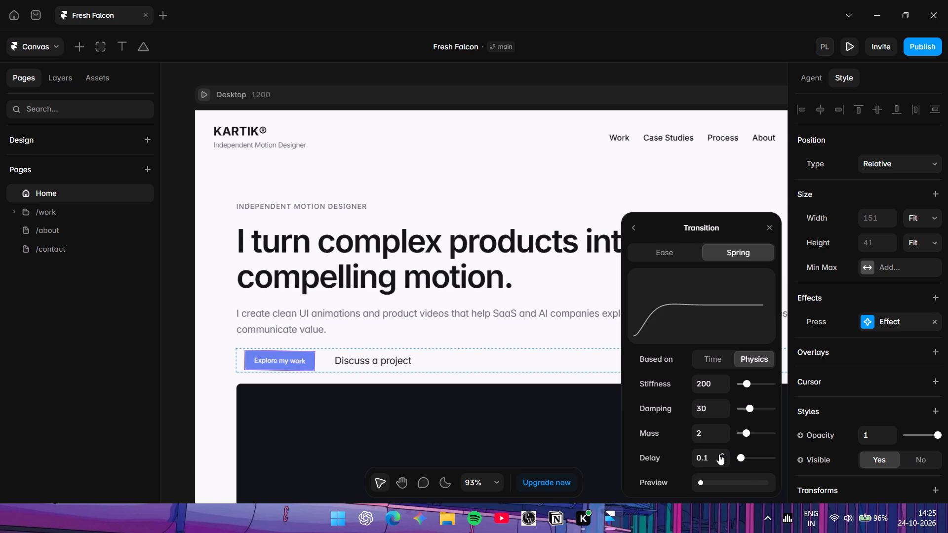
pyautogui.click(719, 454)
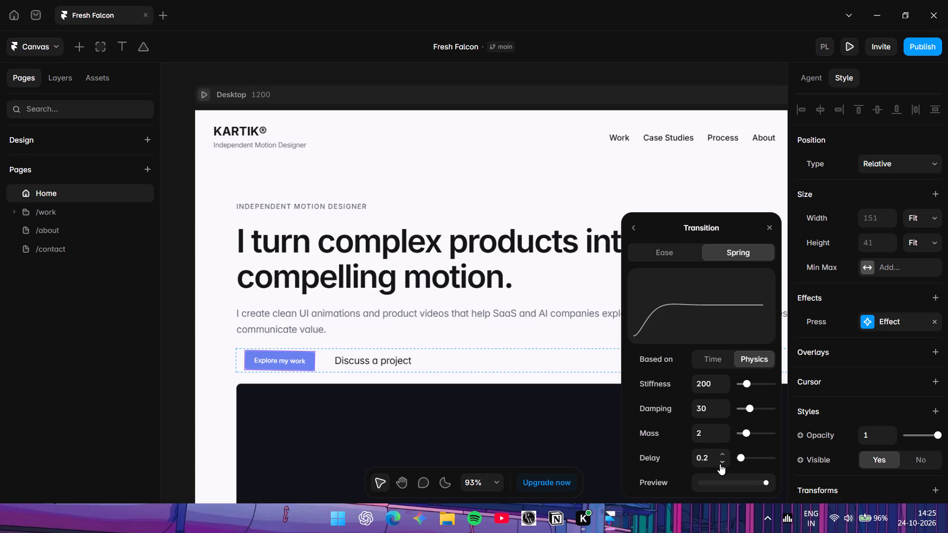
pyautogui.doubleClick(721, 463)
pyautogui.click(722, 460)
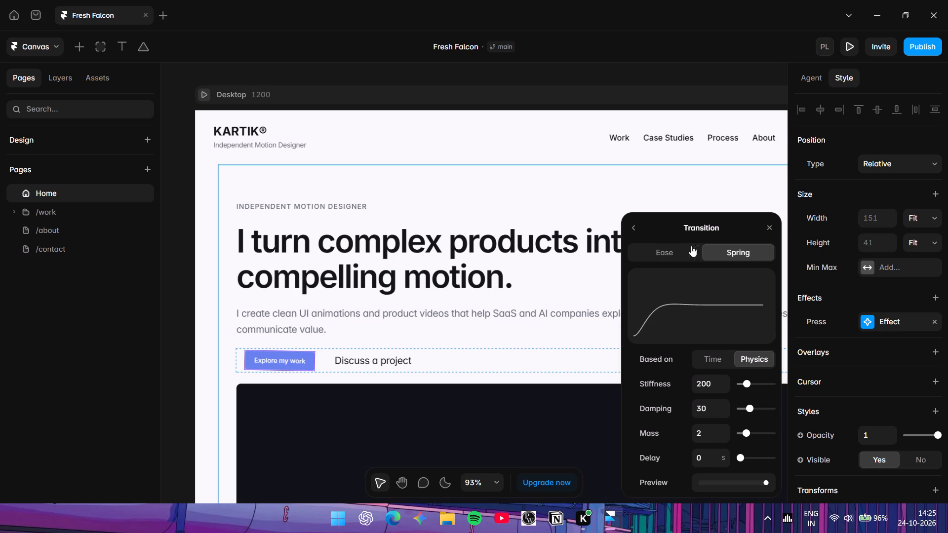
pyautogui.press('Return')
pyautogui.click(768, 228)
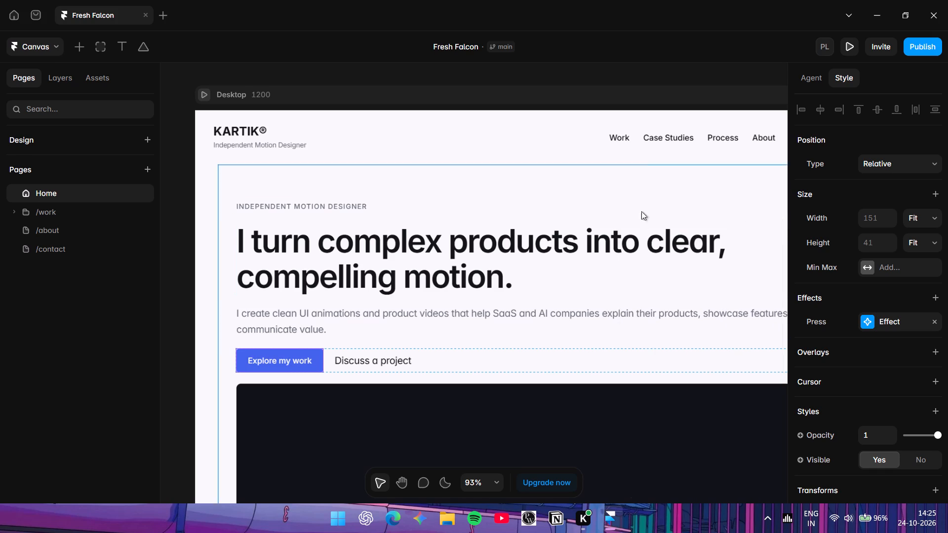
# Preview the Desktop layout of the Home page to test the Explore my work button's Press effect.
pyautogui.click(207, 99)
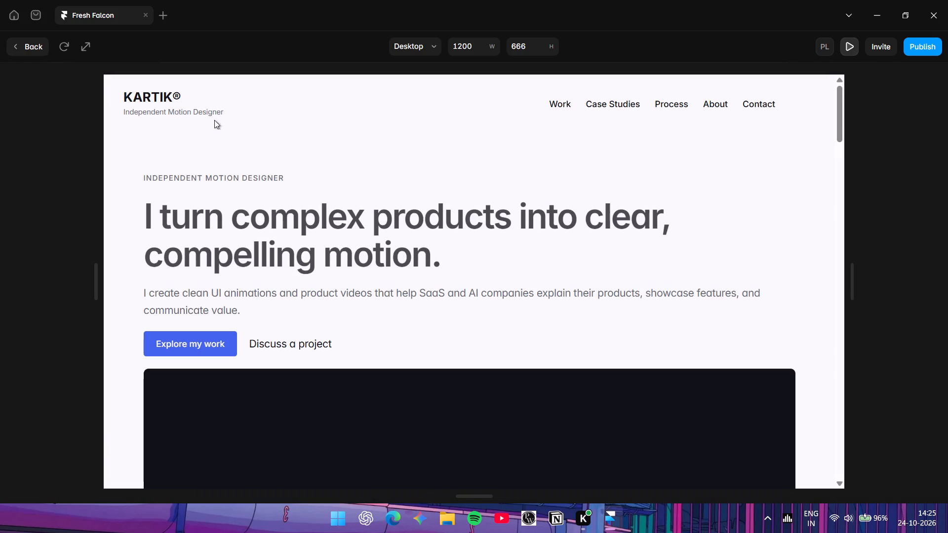
pyautogui.click(191, 343)
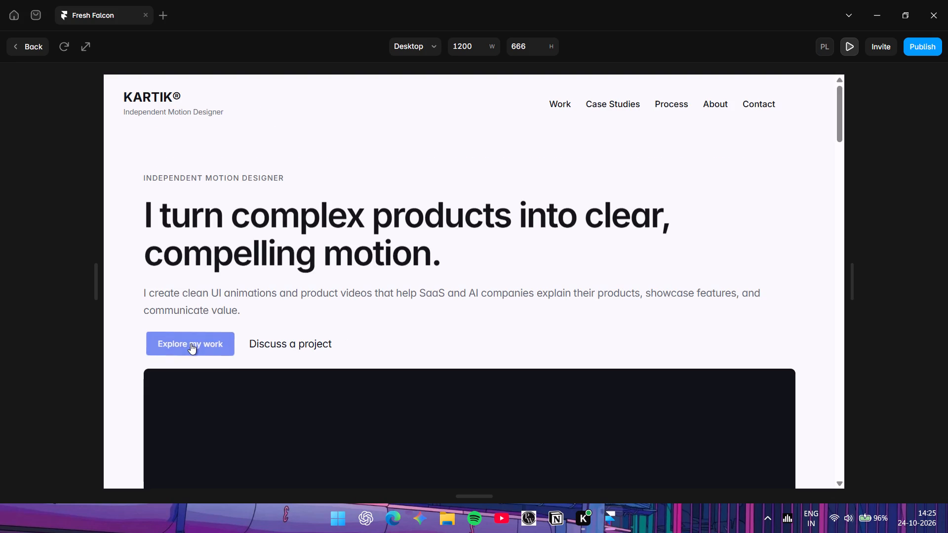
pyautogui.click(775, 156)
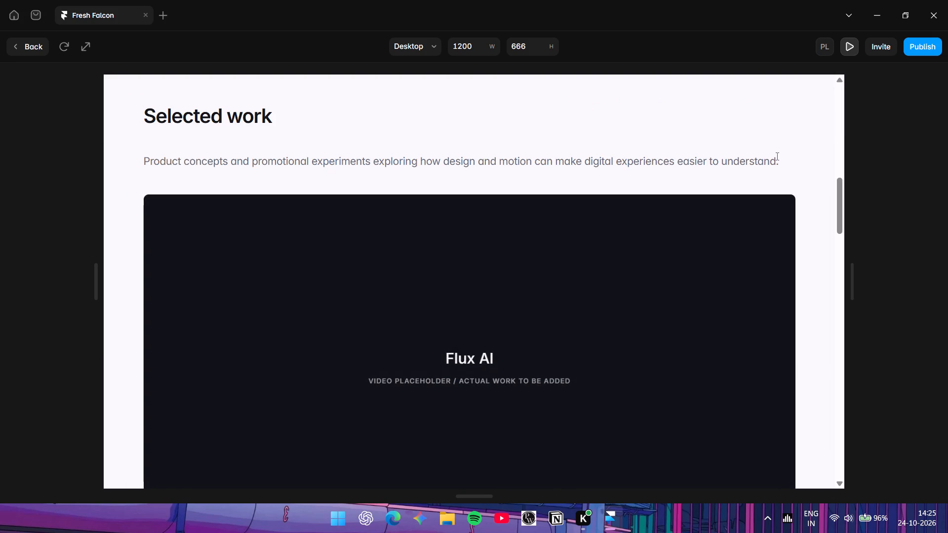
# Test the Explore my work button's Press effect in the Desktop preview once more, and return to the canvas.
pyautogui.click(803, 141)
pyautogui.scroll(-4, 406, 342)
pyautogui.scroll(3, 406, 342)
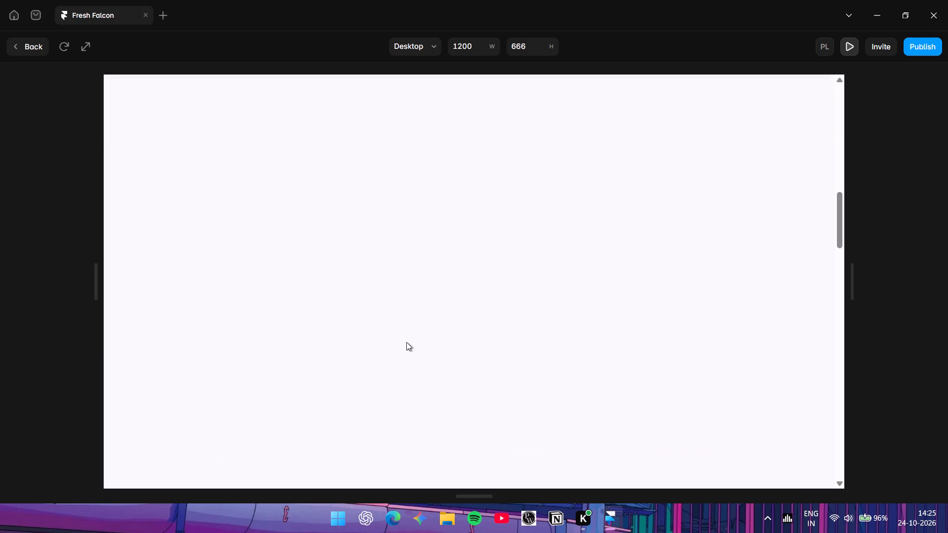
pyautogui.scroll(3, 406, 342)
pyautogui.click(282, 267)
pyautogui.scroll(6, 275, 304)
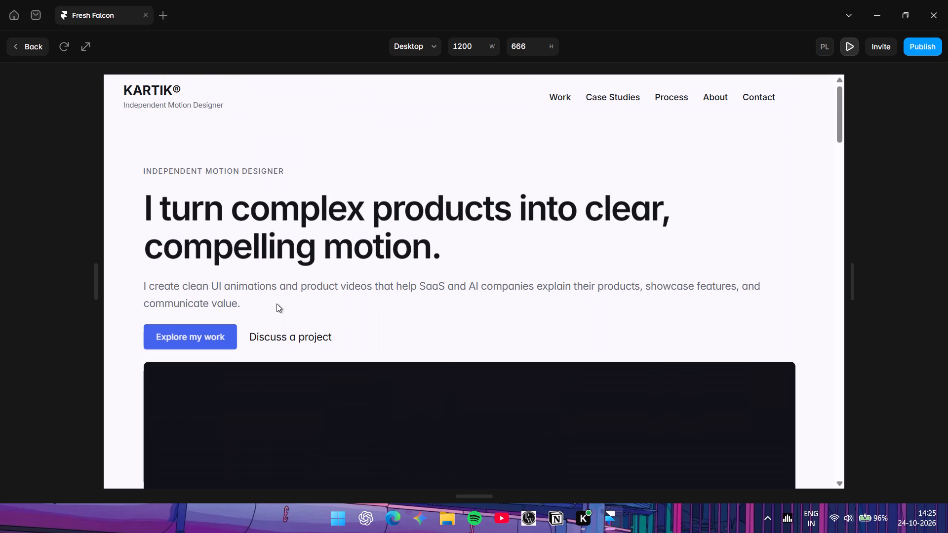
pyautogui.click(179, 347)
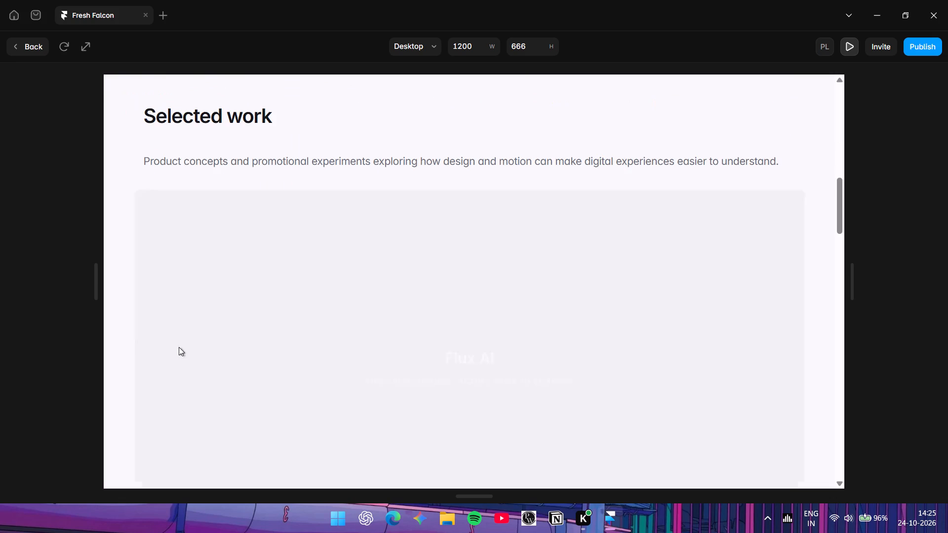
pyautogui.click(241, 137)
pyautogui.moveTo(609, 171); pyautogui.dragTo(614, 171)
pyautogui.moveTo(671, 175); pyautogui.dragTo(678, 178)
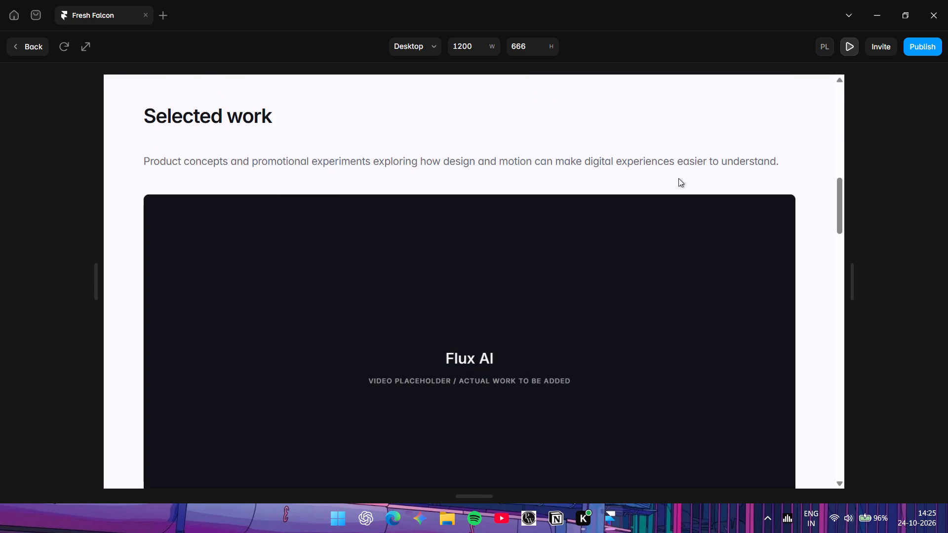
pyautogui.moveTo(678, 178); pyautogui.dragTo(696, 180)
pyautogui.click(818, 169)
pyautogui.click(826, 220)
pyautogui.click(36, 32)
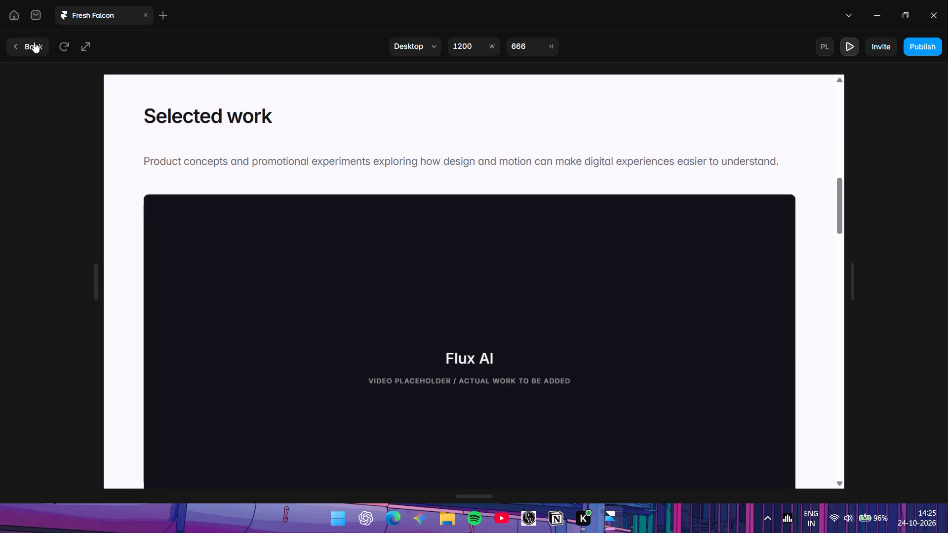
pyautogui.click(32, 50)
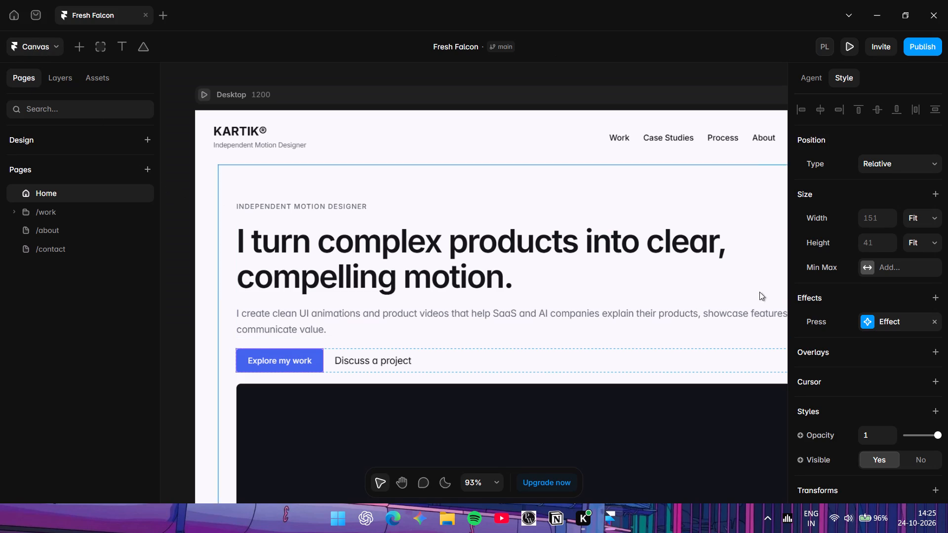
# Review the Explore my work button's Press effect settings and the other available effects, and close them.
pyautogui.click(866, 331)
pyautogui.click(866, 330)
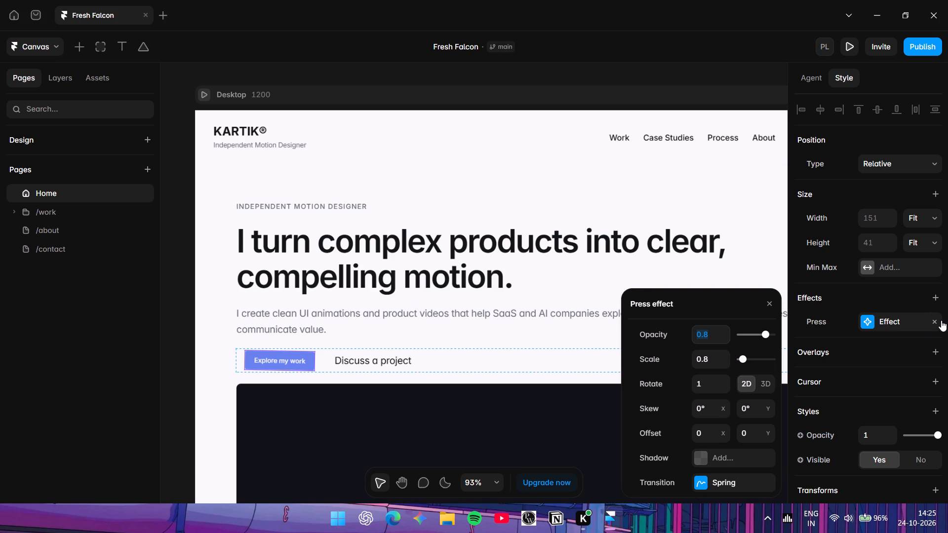
pyautogui.click(939, 299)
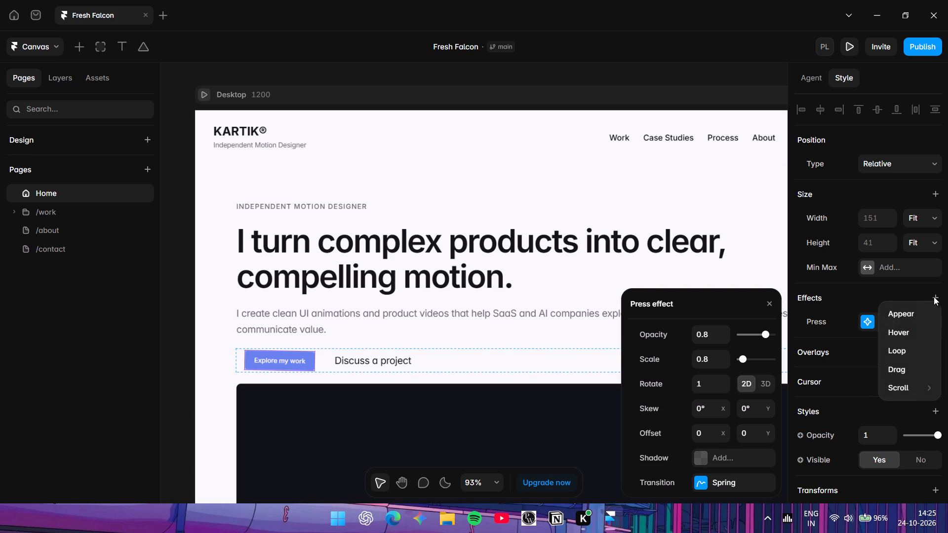
pyautogui.click(768, 301)
pyautogui.click(756, 247)
pyautogui.click(703, 299)
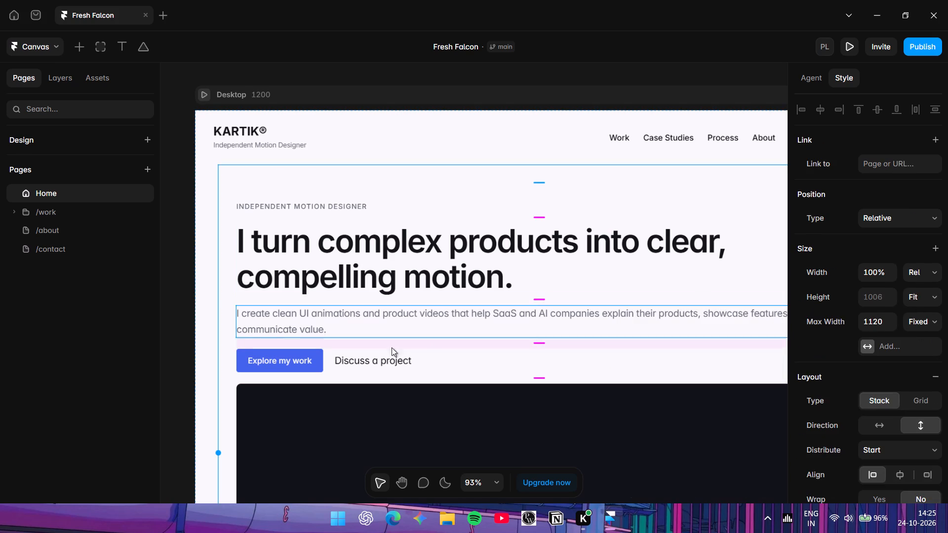
# Remove the Press effect from the Explore my work button.
pyautogui.click(303, 361)
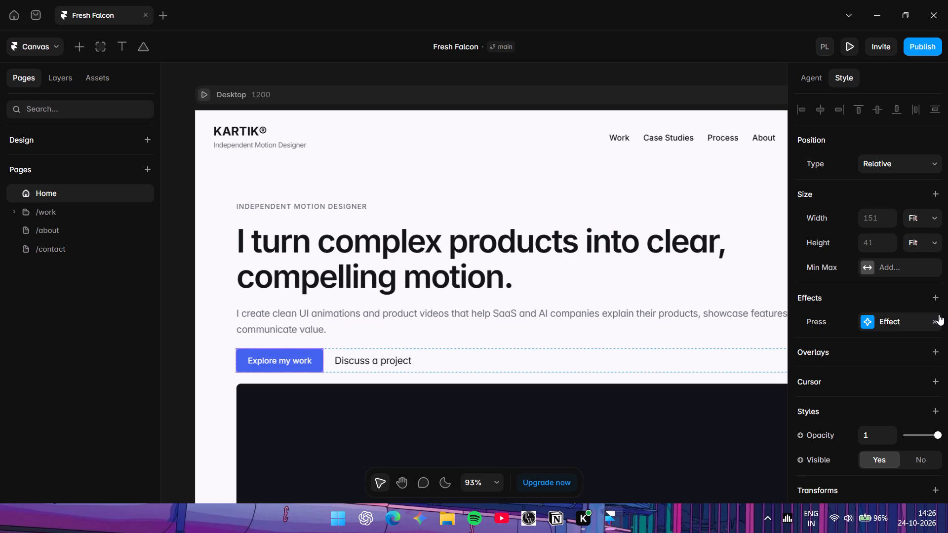
pyautogui.click(931, 322)
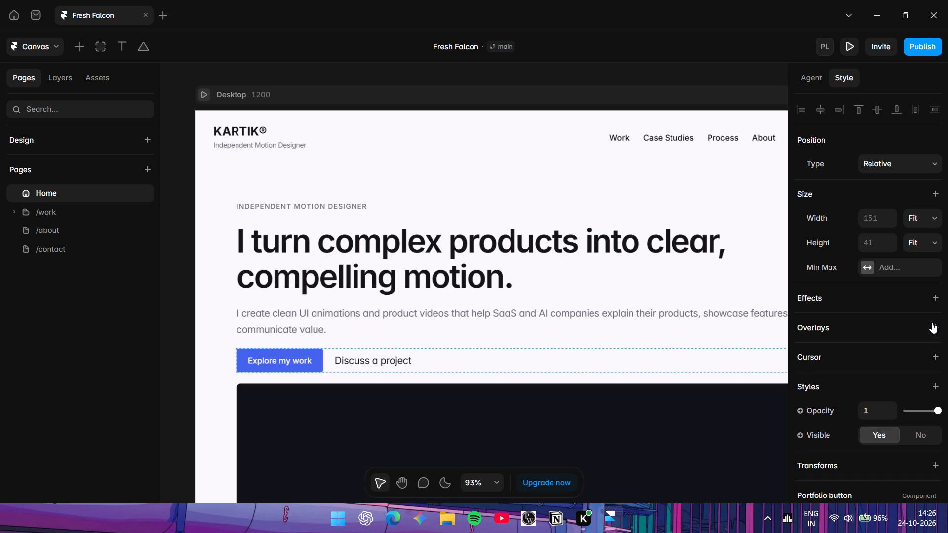
# Open the choice of effects that can be added to the Explore my work button.
pyautogui.click(932, 297)
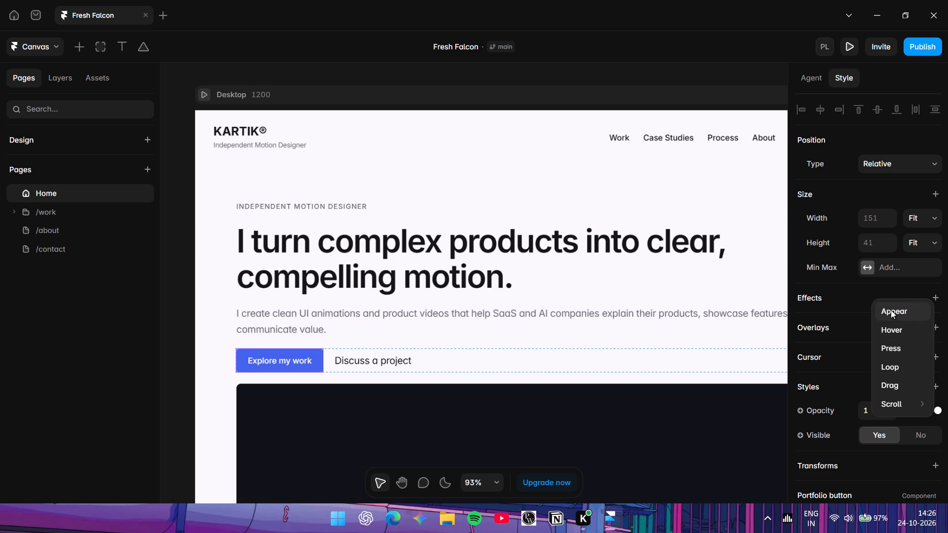
pyautogui.scroll(2, 760, 405)
pyautogui.scroll(-6, 790, 393)
pyautogui.scroll(4, 700, 337)
pyautogui.scroll(-3, 663, 302)
pyautogui.scroll(1, 650, 283)
pyautogui.scroll(-4, 642, 280)
pyautogui.scroll(4, 610, 286)
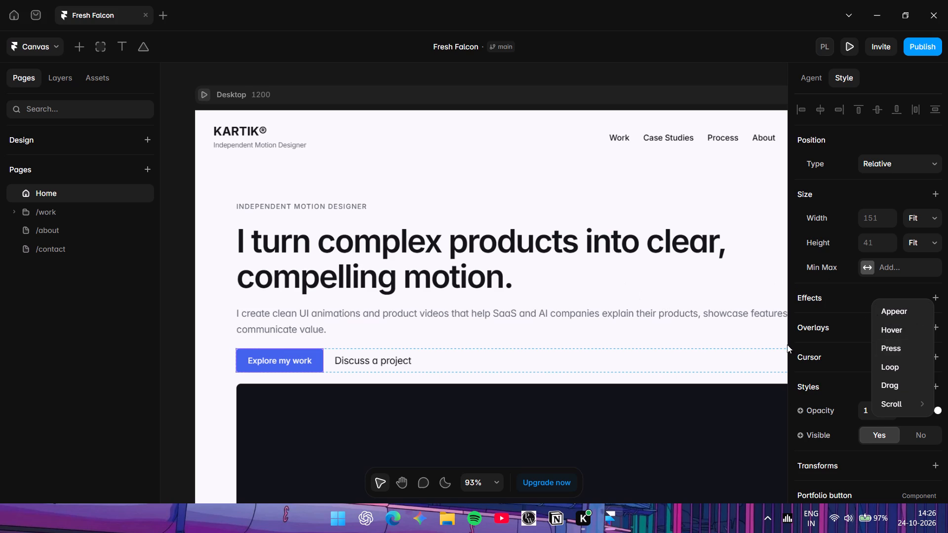
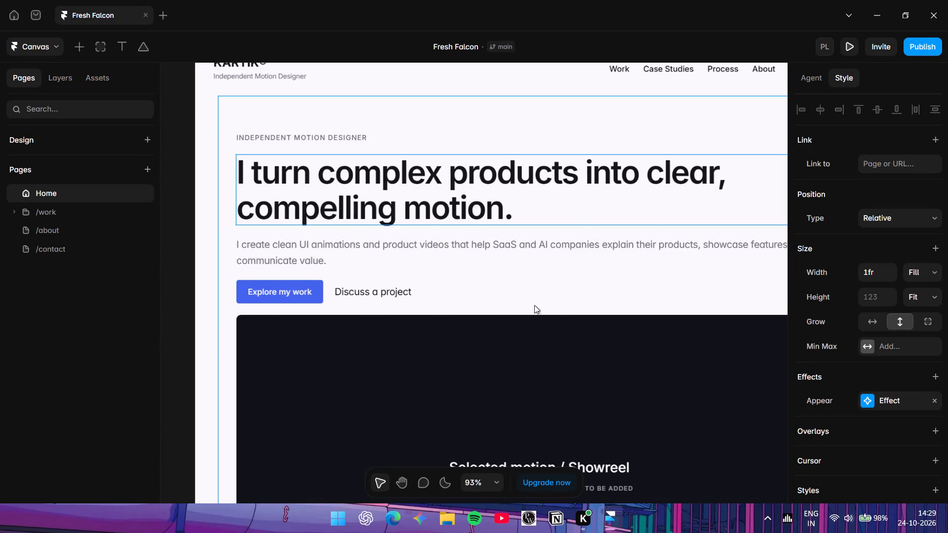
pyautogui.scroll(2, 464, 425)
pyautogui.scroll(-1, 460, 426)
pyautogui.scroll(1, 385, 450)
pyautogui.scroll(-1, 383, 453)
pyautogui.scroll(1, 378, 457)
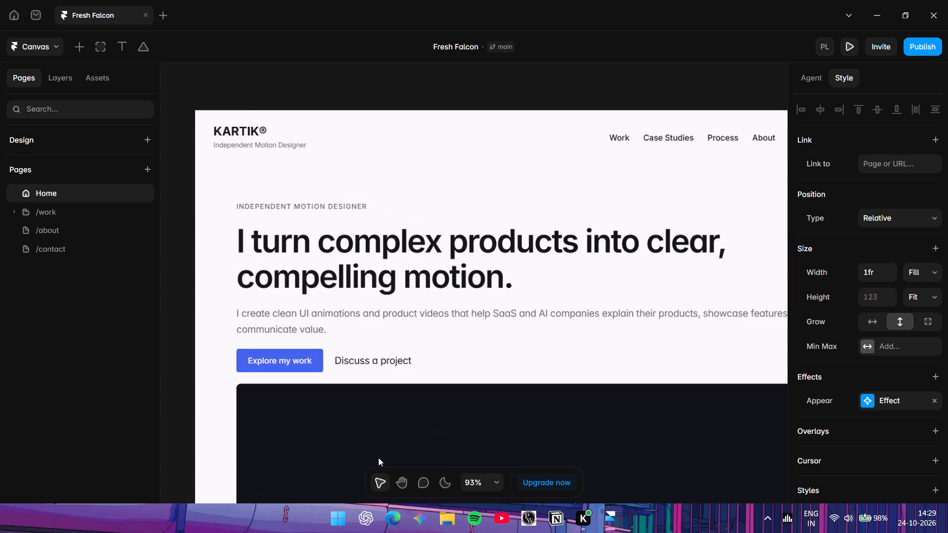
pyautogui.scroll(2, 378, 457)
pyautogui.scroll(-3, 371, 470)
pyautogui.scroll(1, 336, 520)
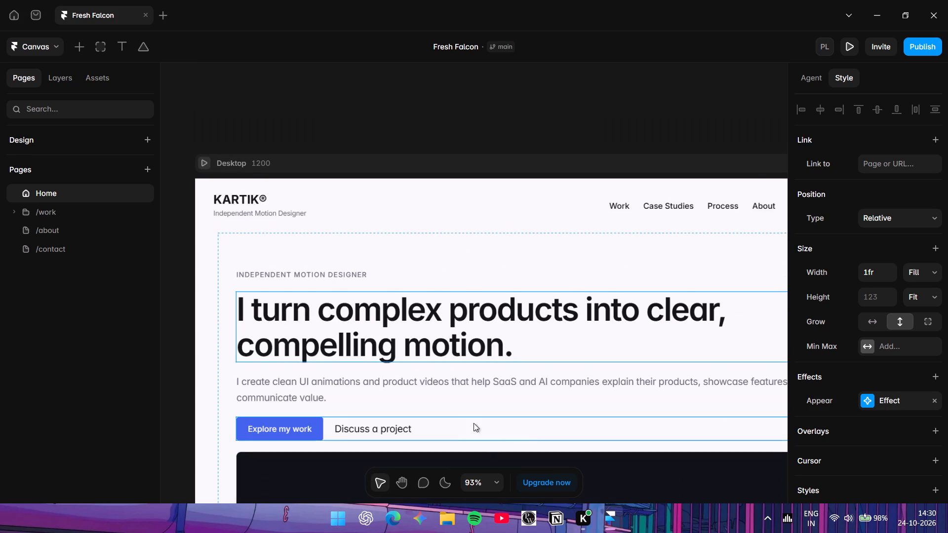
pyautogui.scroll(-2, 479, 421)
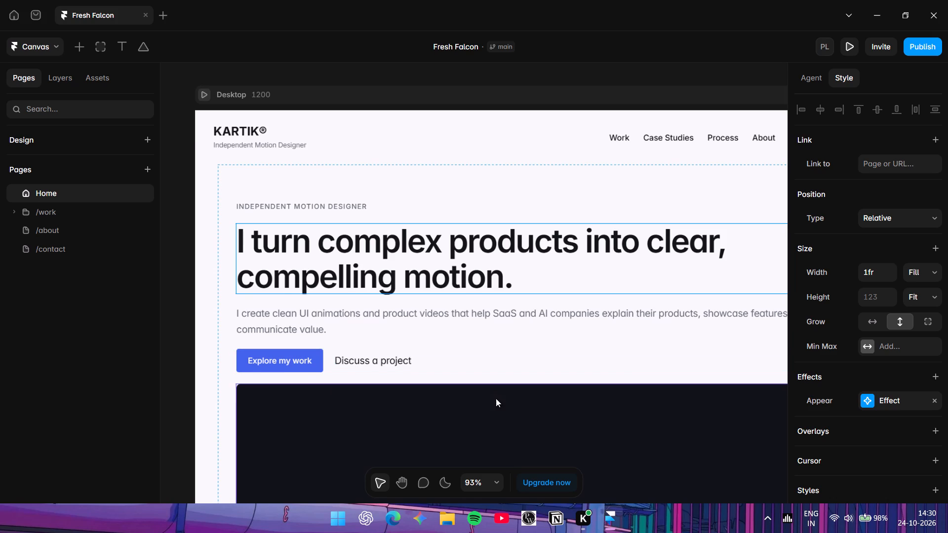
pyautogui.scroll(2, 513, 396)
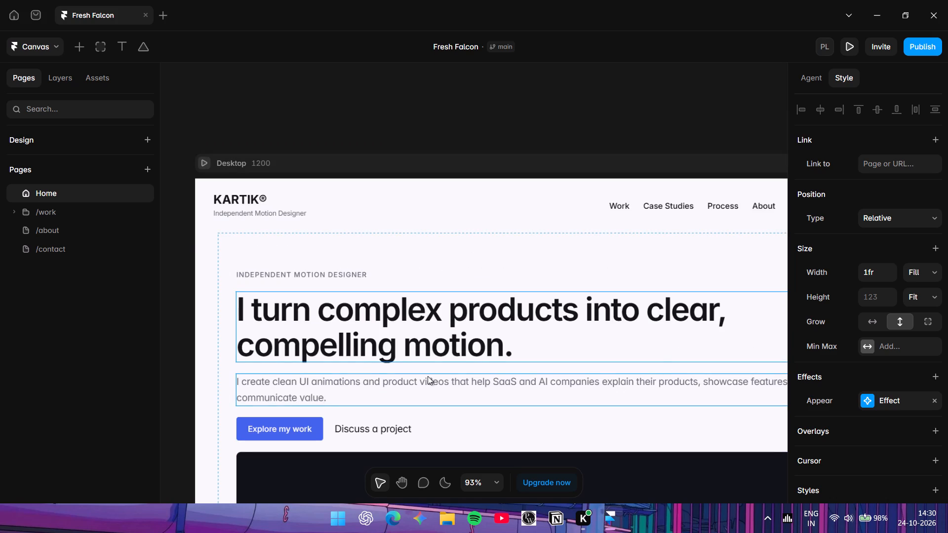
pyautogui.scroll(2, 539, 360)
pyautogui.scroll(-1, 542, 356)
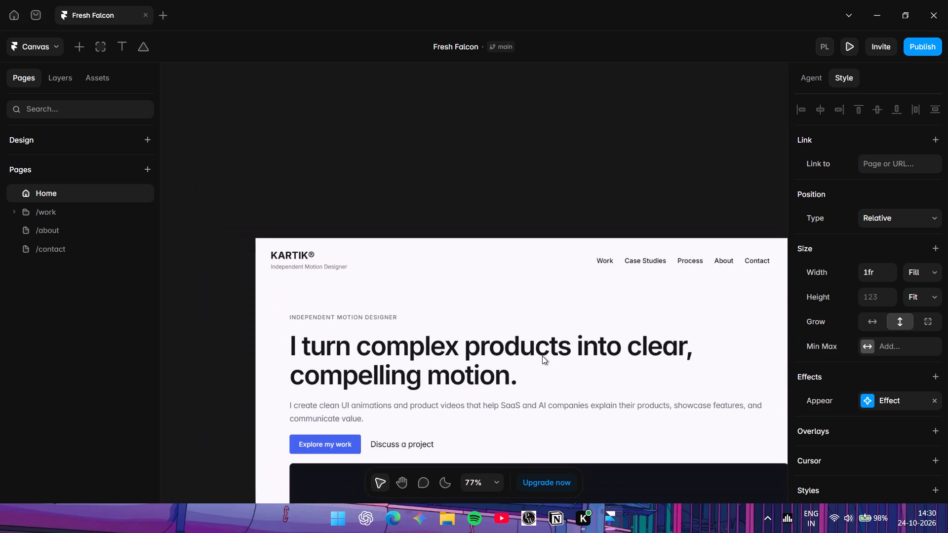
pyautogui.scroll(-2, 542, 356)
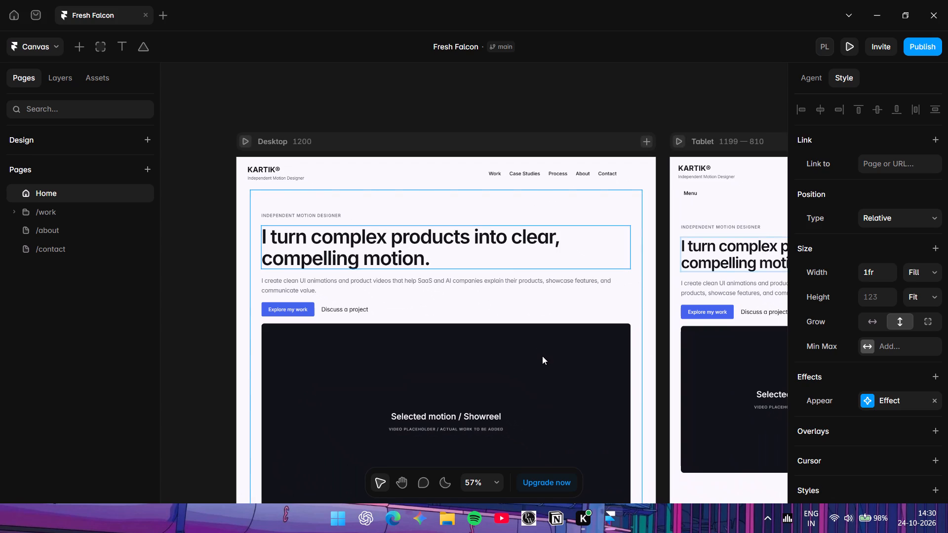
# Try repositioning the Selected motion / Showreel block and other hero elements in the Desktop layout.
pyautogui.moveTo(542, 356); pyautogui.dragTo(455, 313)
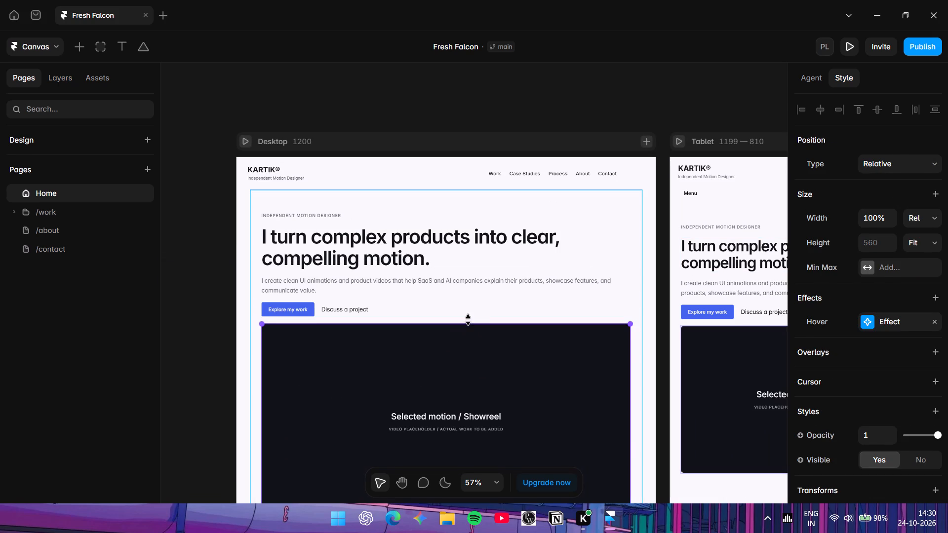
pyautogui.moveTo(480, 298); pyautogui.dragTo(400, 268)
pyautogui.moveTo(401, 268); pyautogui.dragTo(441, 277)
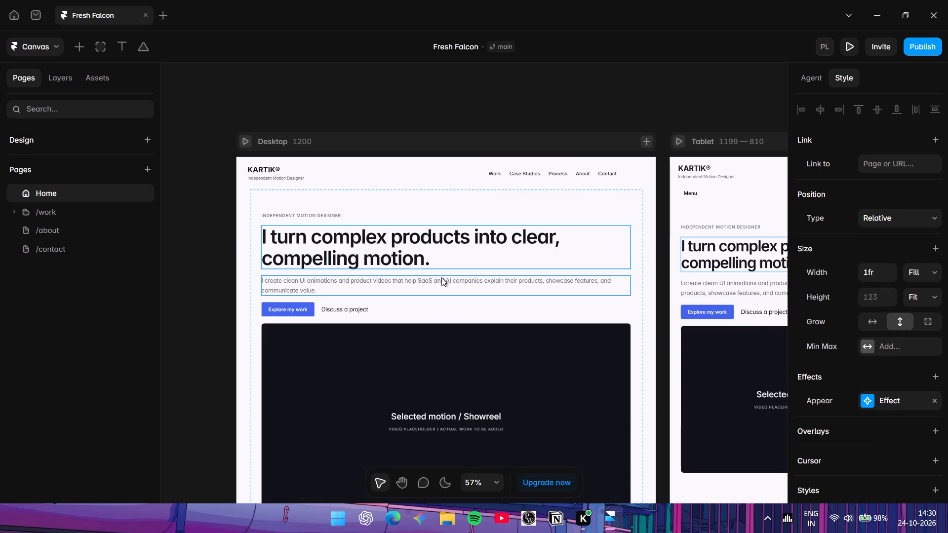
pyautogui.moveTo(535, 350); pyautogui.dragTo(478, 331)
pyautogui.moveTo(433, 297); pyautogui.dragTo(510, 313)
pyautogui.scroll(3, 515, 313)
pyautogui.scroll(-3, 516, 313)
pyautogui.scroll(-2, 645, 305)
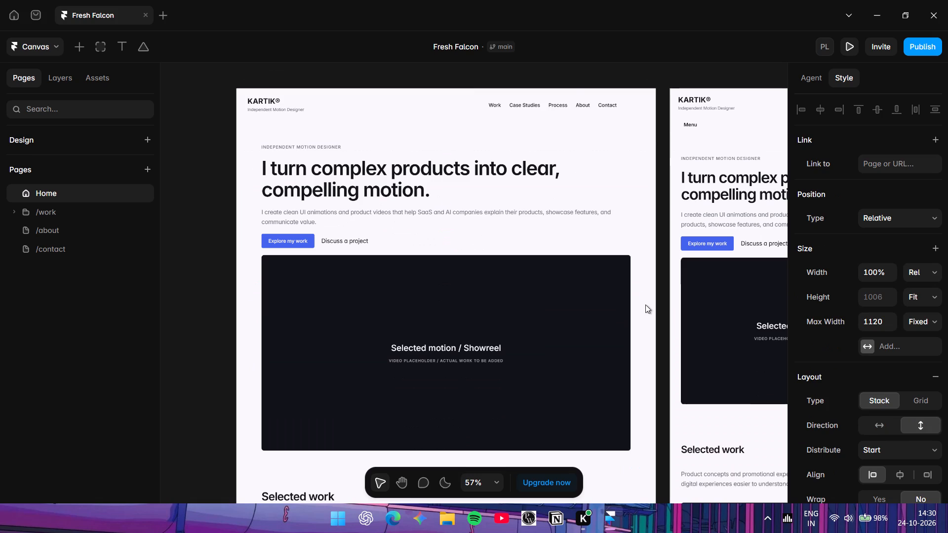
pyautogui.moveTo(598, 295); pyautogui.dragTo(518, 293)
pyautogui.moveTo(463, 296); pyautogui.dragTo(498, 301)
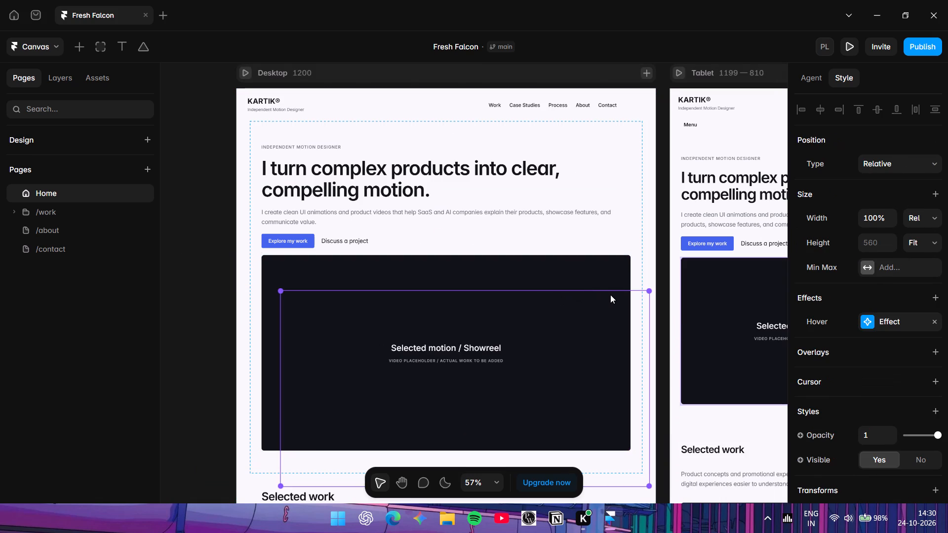
# Undo the recent changes on the Home page, back to the Explore my work button having its Press effect.
pyautogui.hotkey('ctrl', 'z')
pyautogui.hotkey('ctrl', 'z')
pyautogui.hotkey('ctrl', 'z')
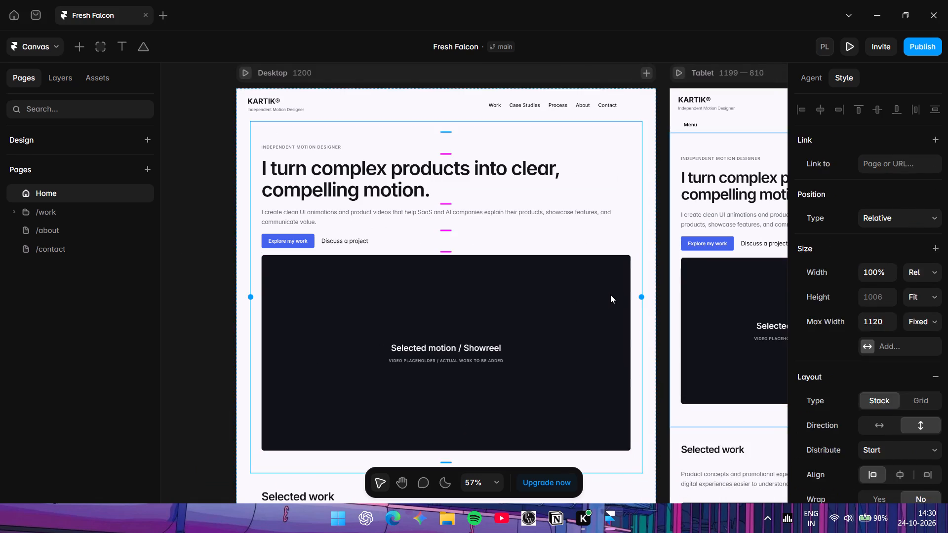
pyautogui.hotkey('ctrl', 'z')
pyautogui.hotkey('ctrl', 'z')
pyautogui.hotkey('ctrl', 'z')
pyautogui.hotkey('ctrl', 'z')
pyautogui.hotkey('ctrl', 'z')
pyautogui.hotkey('ctrl', 'z')
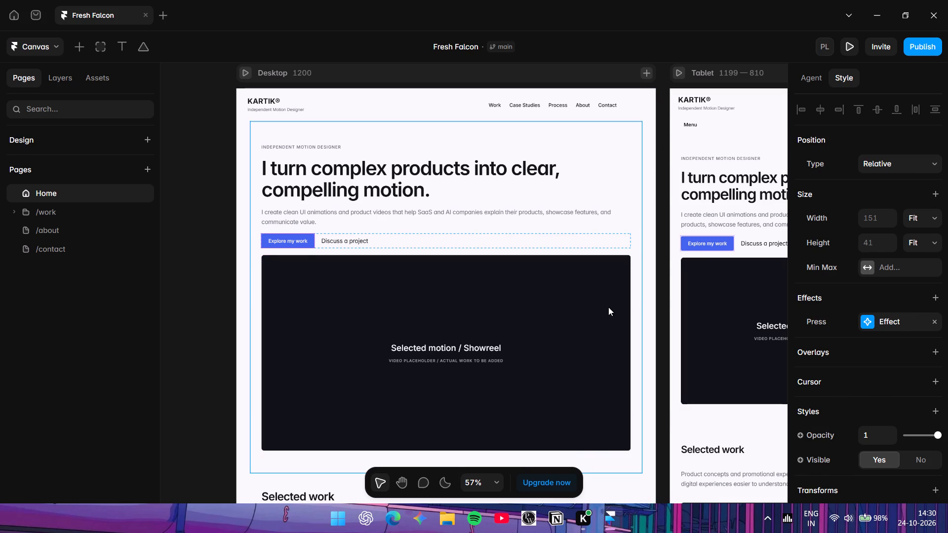
pyautogui.click(609, 307)
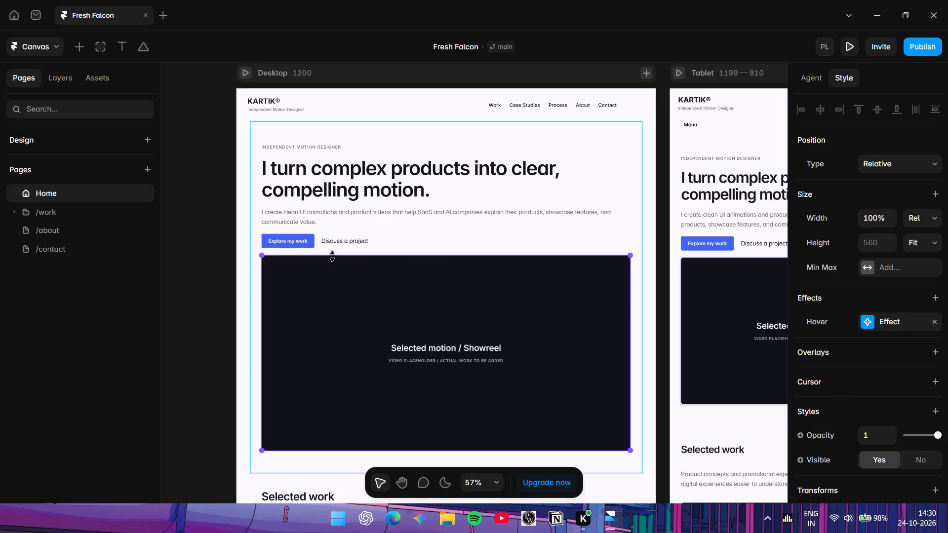
pyautogui.click(522, 236)
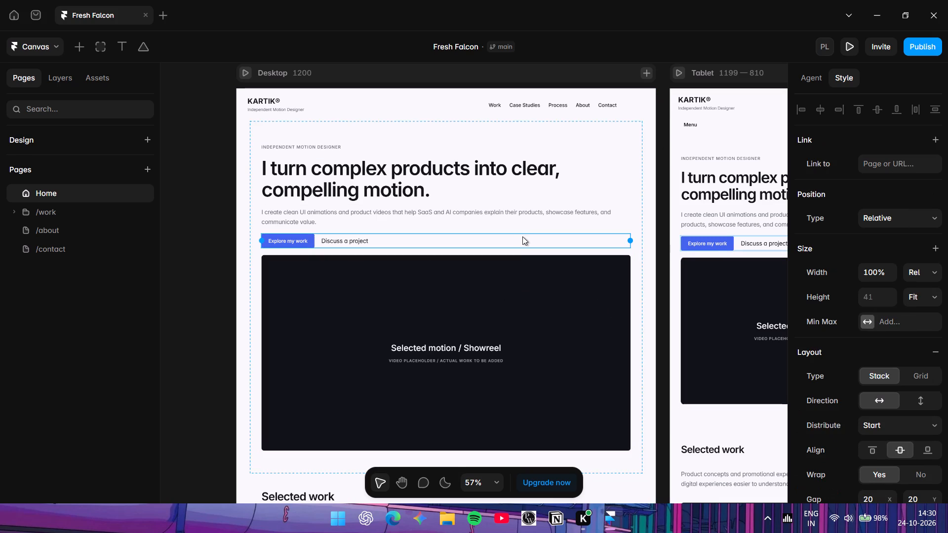
# Look over the Desktop layout of the Home page, from the hero through the Selected work projects to the services section and footer.
pyautogui.scroll(-2, 415, 336)
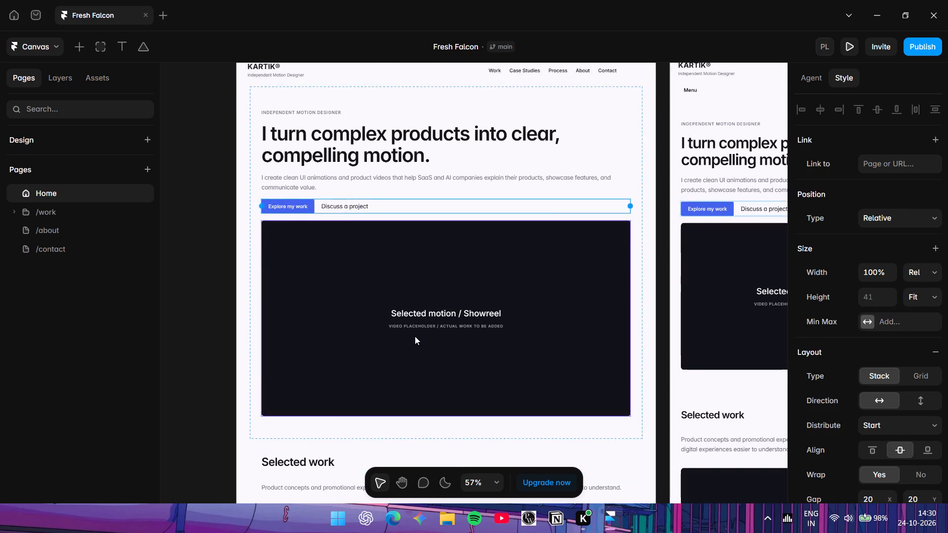
pyautogui.scroll(-1, 415, 336)
pyautogui.scroll(3, 415, 336)
pyautogui.scroll(-3, 424, 301)
pyautogui.scroll(2, 471, 325)
pyautogui.scroll(-5, 476, 395)
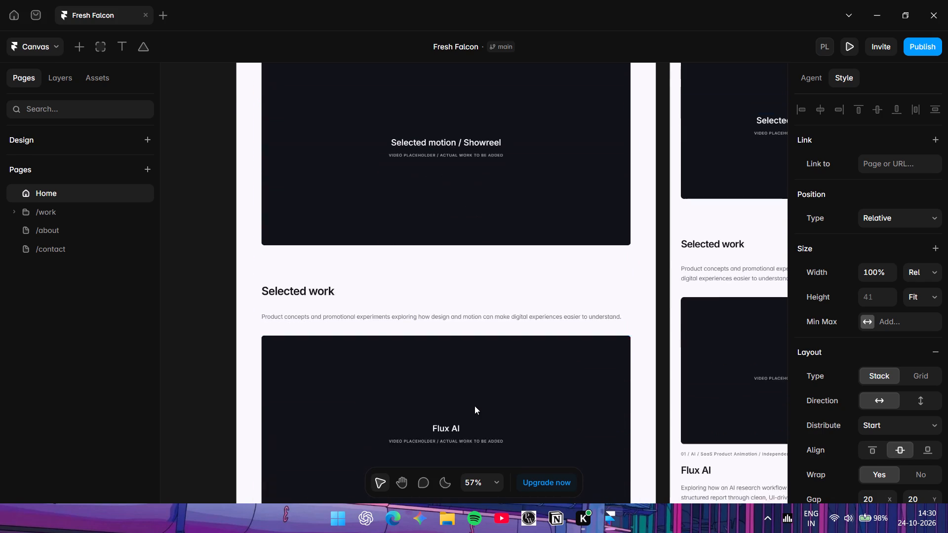
pyautogui.scroll(1, 474, 406)
pyautogui.scroll(-4, 474, 406)
pyautogui.scroll(4, 474, 407)
pyautogui.scroll(-7, 474, 407)
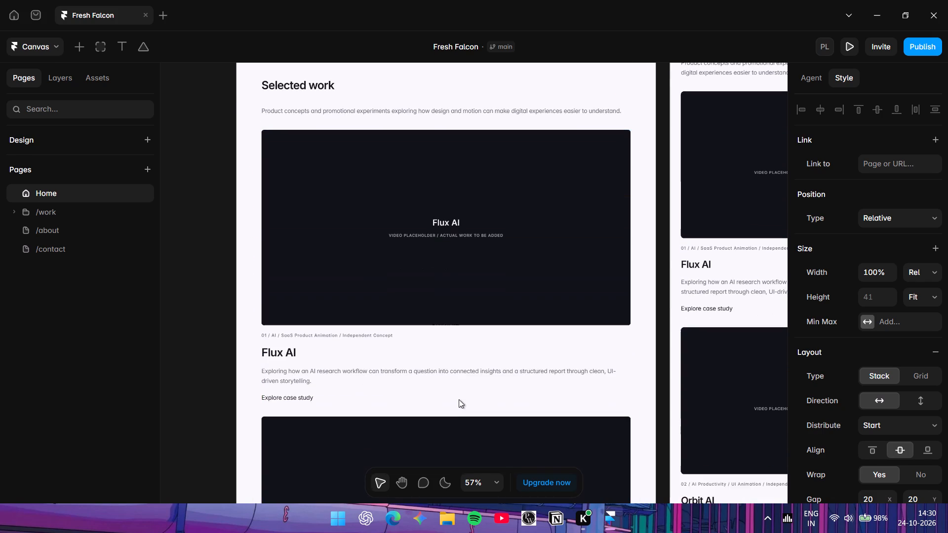
pyautogui.scroll(-3, 457, 399)
pyautogui.scroll(1, 454, 398)
pyautogui.scroll(-2, 455, 382)
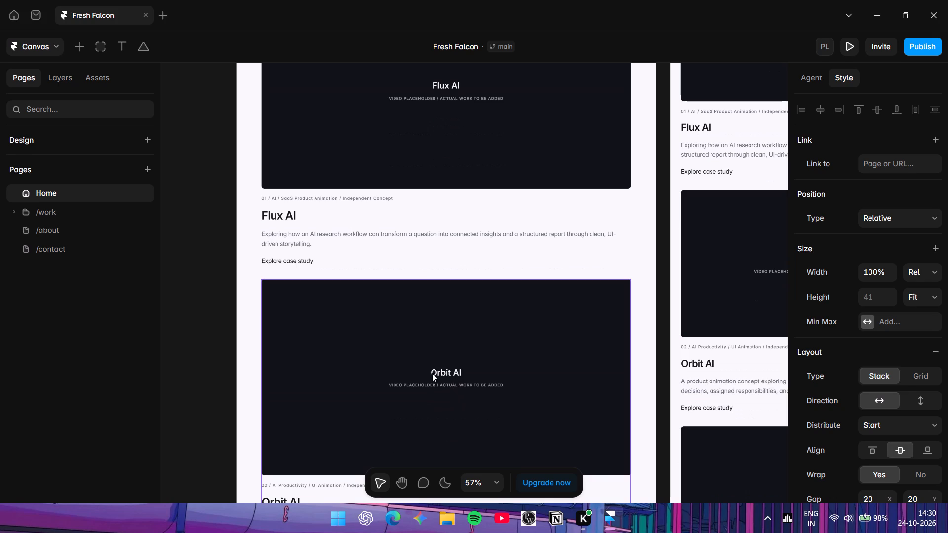
pyautogui.scroll(-2, 448, 402)
pyautogui.scroll(6, 470, 436)
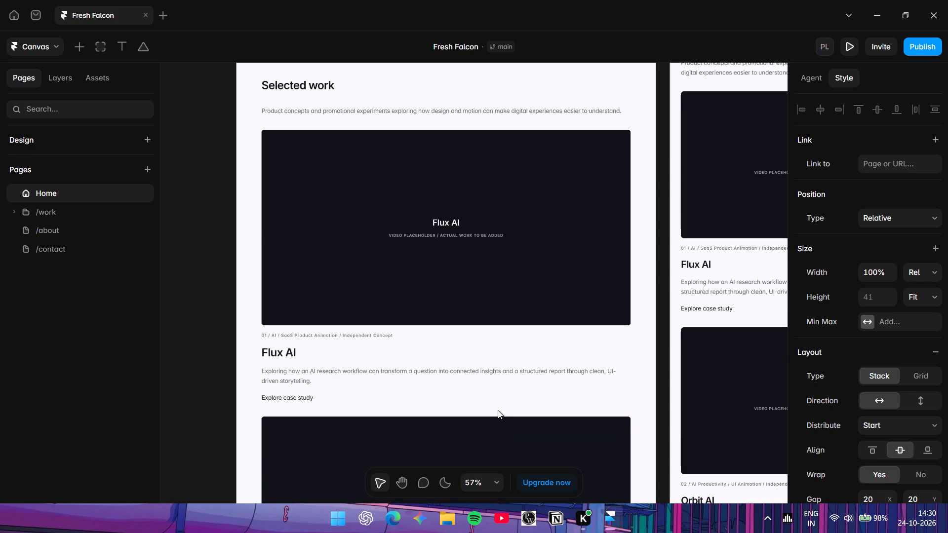
pyautogui.scroll(-4, 494, 409)
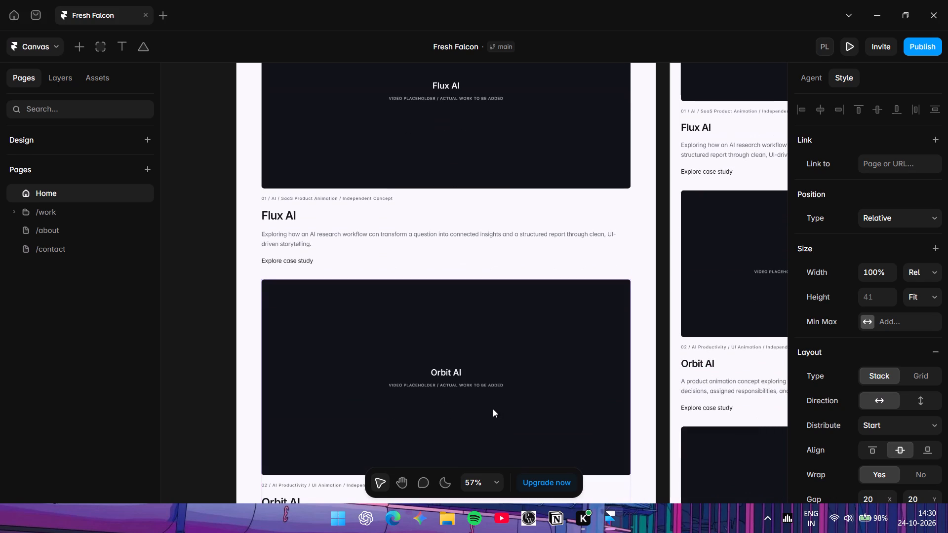
pyautogui.scroll(-1, 491, 409)
pyautogui.scroll(2, 491, 409)
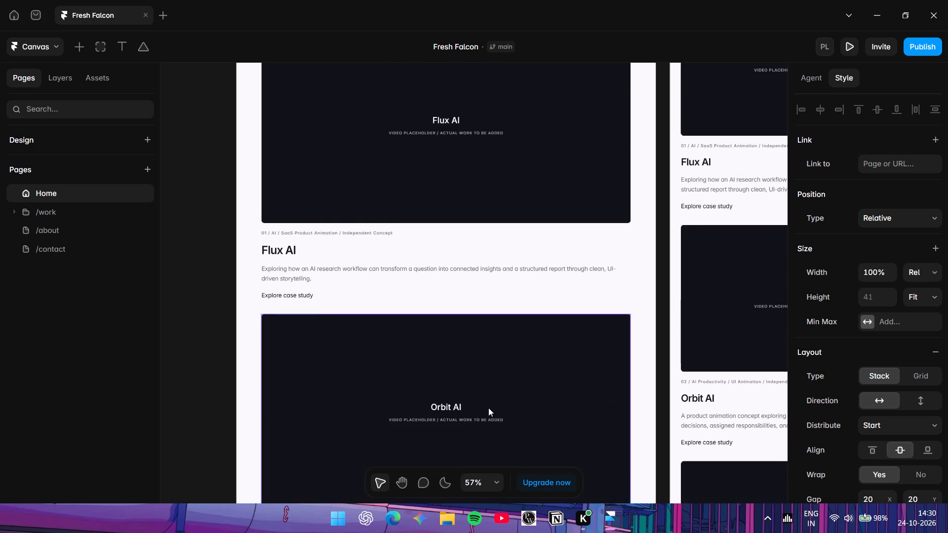
pyautogui.scroll(-3, 488, 408)
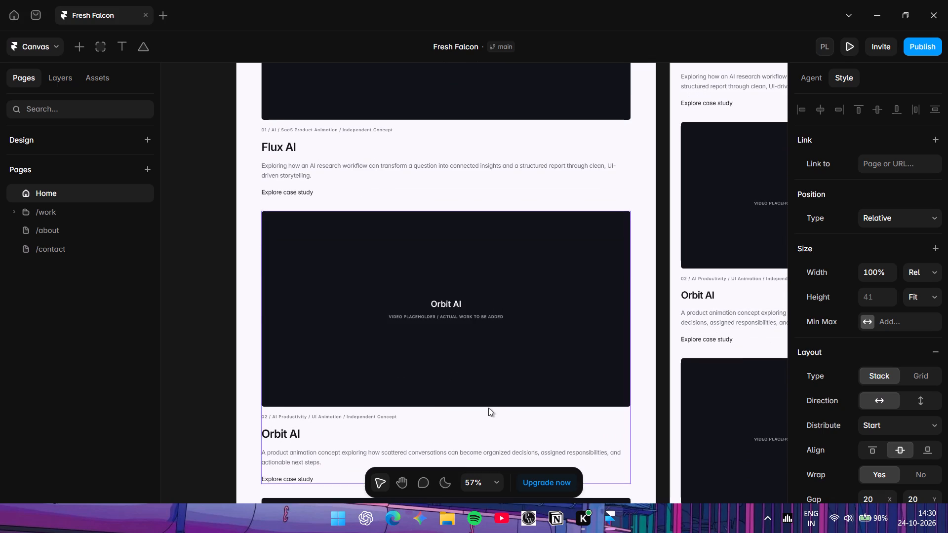
pyautogui.scroll(-2, 488, 408)
pyautogui.scroll(1, 488, 408)
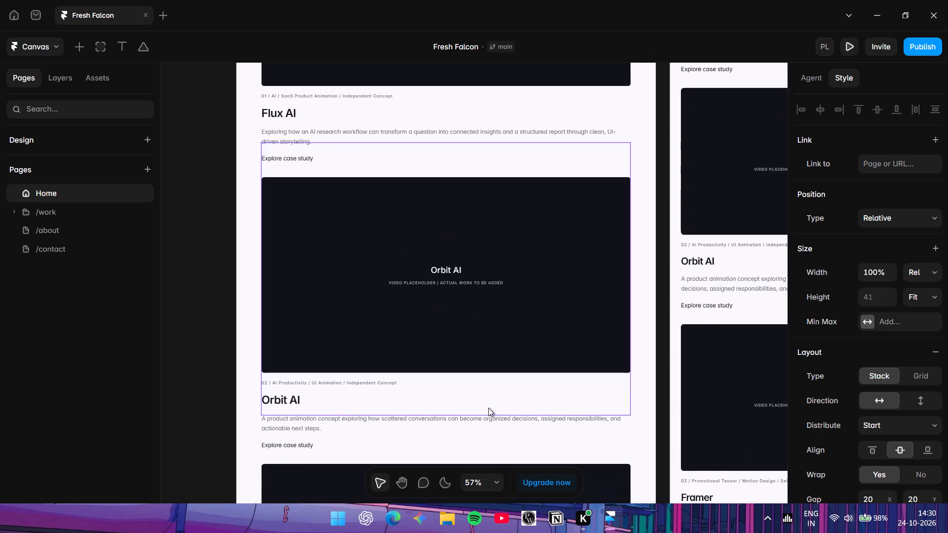
pyautogui.scroll(-1, 488, 408)
pyautogui.scroll(2, 488, 408)
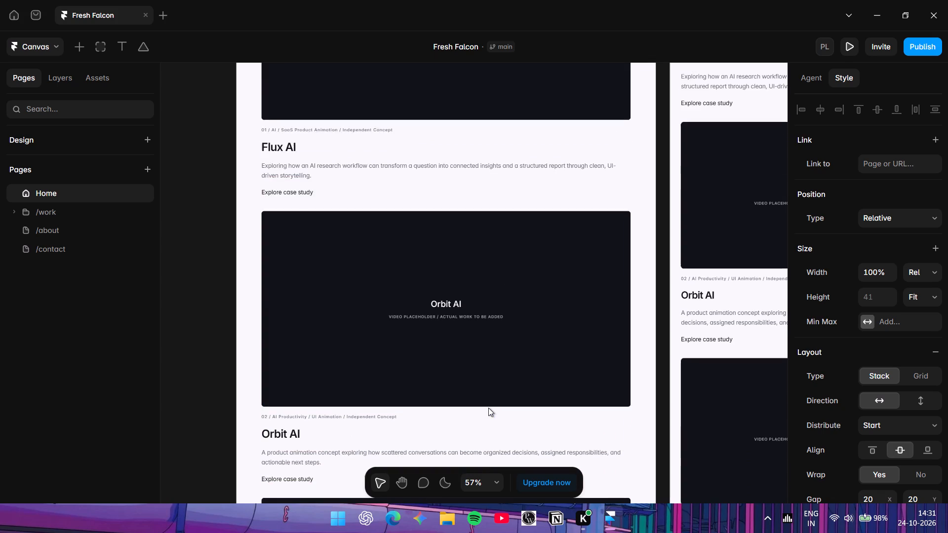
pyautogui.scroll(-1, 484, 412)
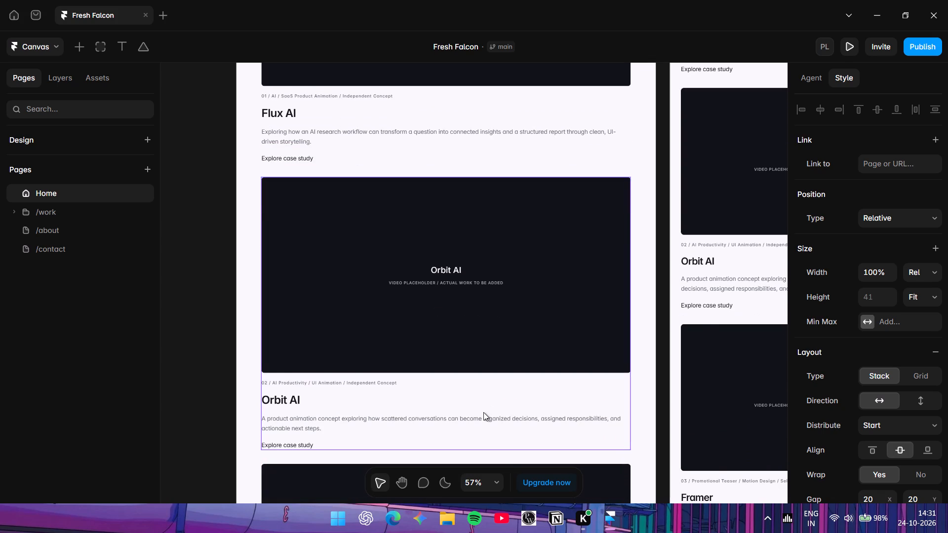
pyautogui.scroll(-5, 483, 412)
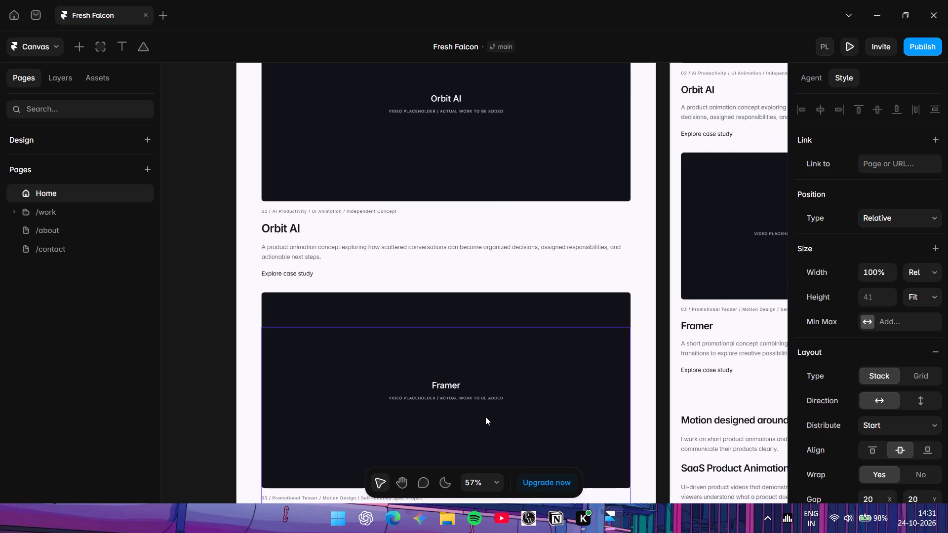
pyautogui.scroll(4, 486, 417)
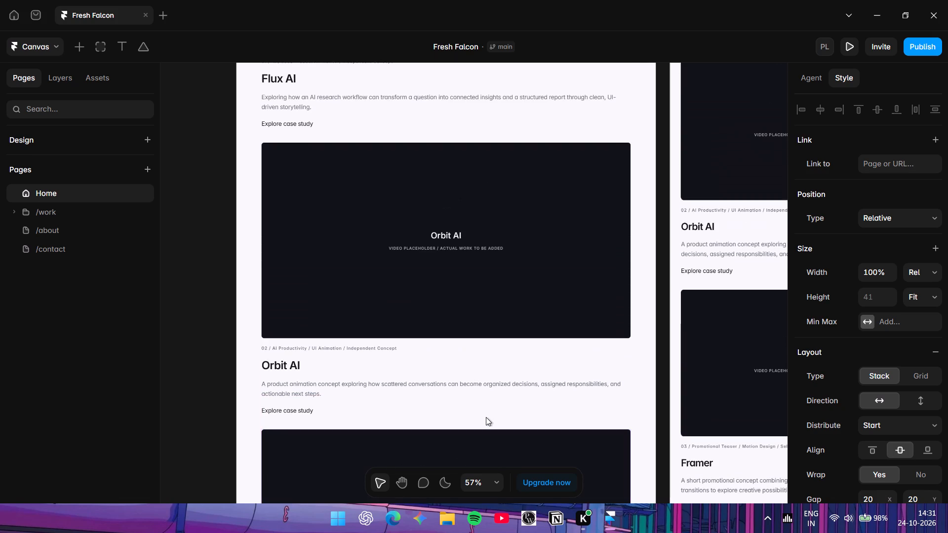
pyautogui.scroll(1, 486, 417)
pyautogui.scroll(-2, 486, 417)
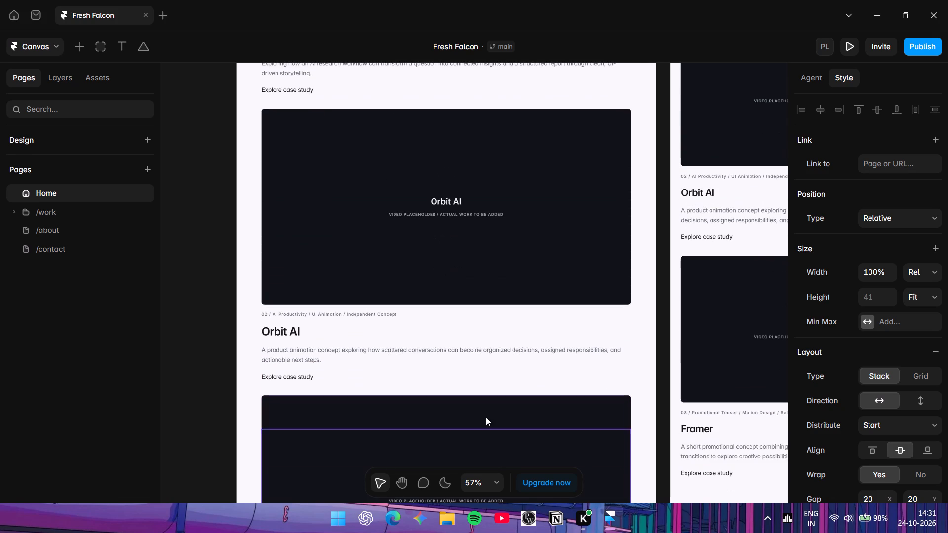
pyautogui.scroll(-3, 486, 417)
pyautogui.scroll(4, 486, 417)
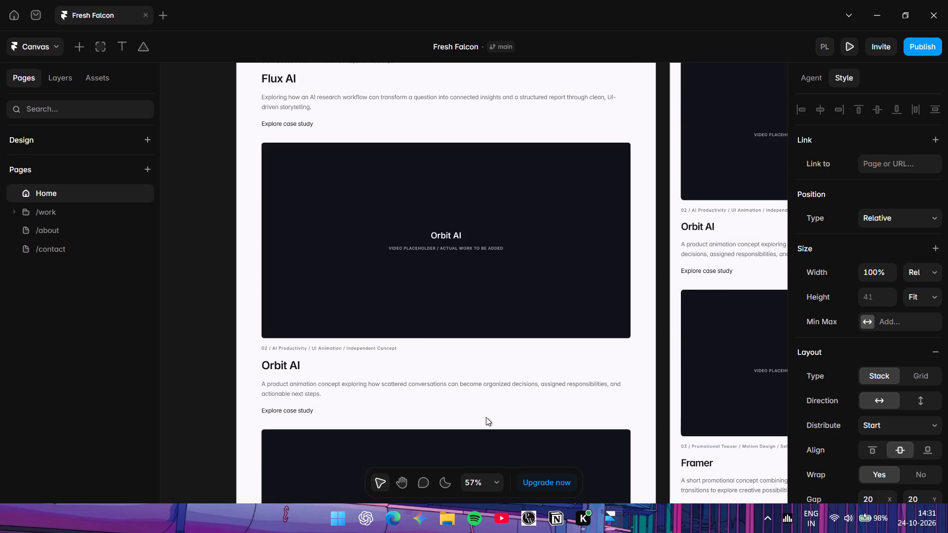
pyautogui.scroll(7, 486, 417)
pyautogui.scroll(-3, 486, 417)
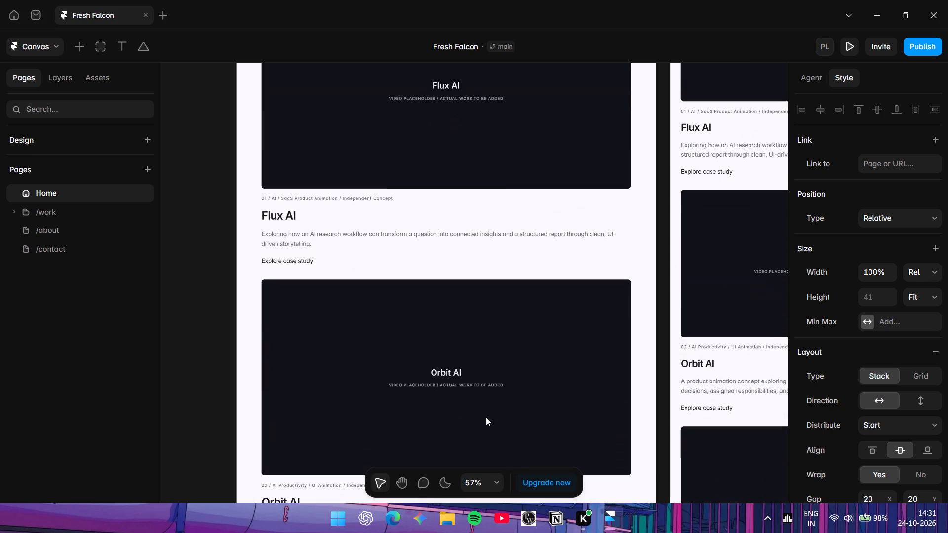
pyautogui.scroll(-5, 486, 417)
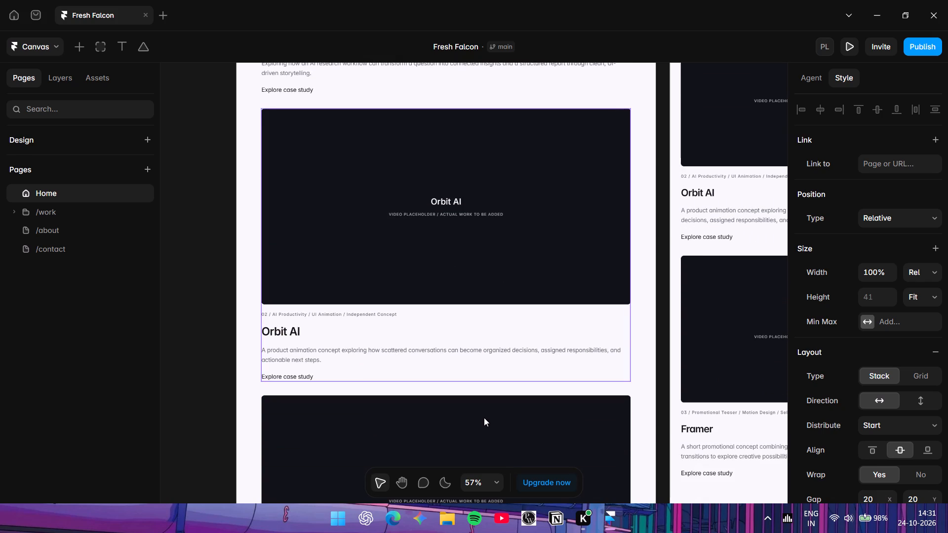
pyautogui.scroll(-1, 479, 419)
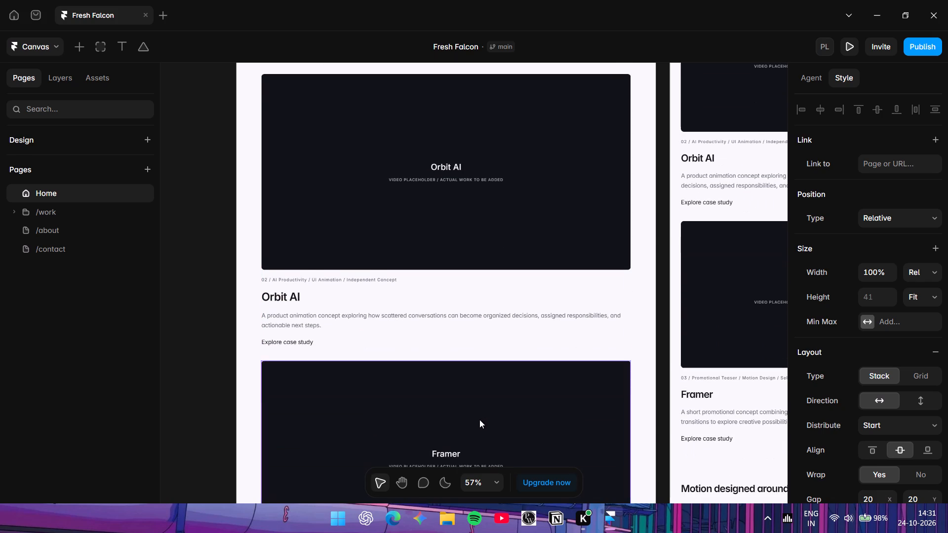
pyautogui.scroll(-8, 479, 419)
pyautogui.scroll(5, 471, 420)
pyautogui.scroll(-5, 467, 413)
pyautogui.scroll(3, 464, 413)
pyautogui.scroll(-3, 462, 413)
pyautogui.scroll(3, 462, 413)
pyautogui.scroll(-1, 462, 413)
pyautogui.scroll(2, 462, 413)
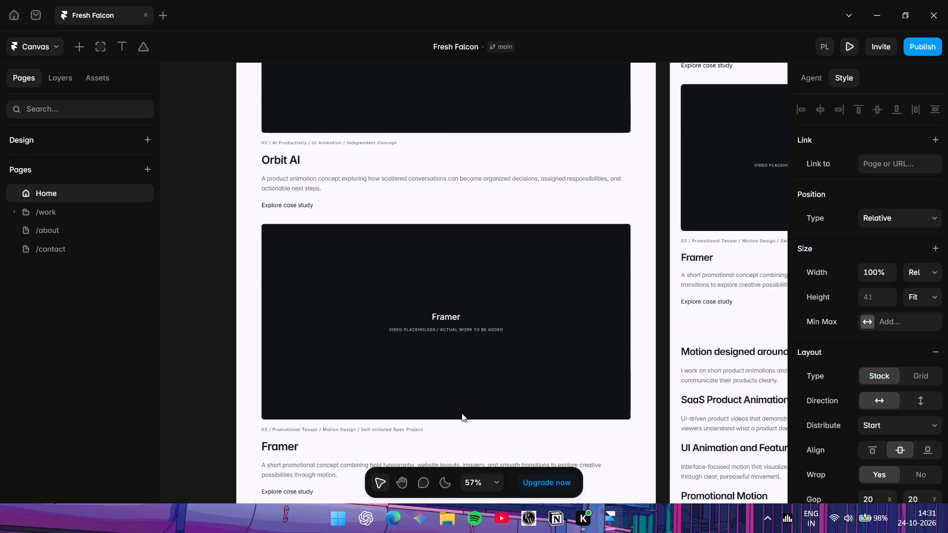
pyautogui.scroll(-2, 462, 413)
pyautogui.scroll(1, 462, 413)
pyautogui.scroll(-1, 462, 413)
pyautogui.scroll(2, 462, 413)
pyautogui.scroll(-4, 462, 413)
pyautogui.scroll(3, 462, 413)
pyautogui.scroll(-3, 462, 413)
pyautogui.scroll(-4, 392, 387)
pyautogui.scroll(-4, 468, 318)
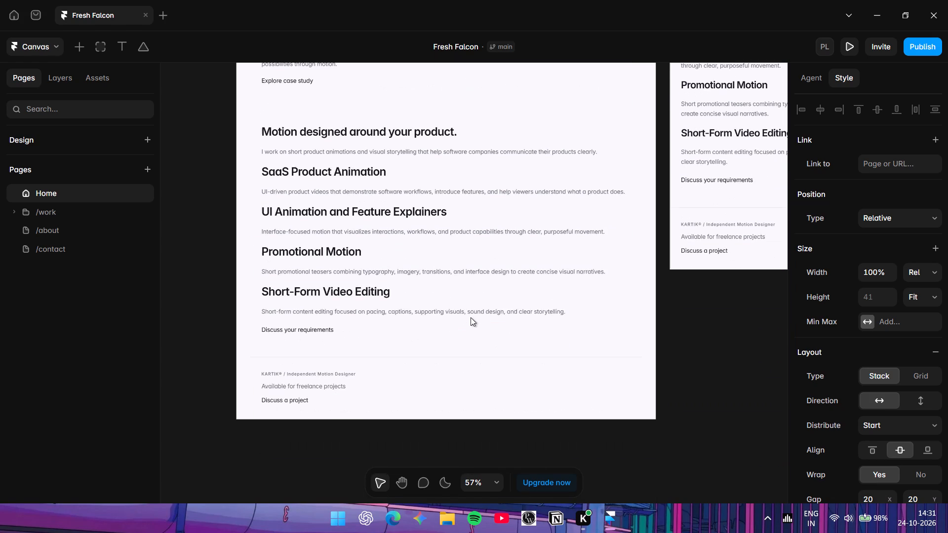
# Move the Short-Form Video Editing heading below its description in the services section of the Desktop layout.
pyautogui.moveTo(493, 296); pyautogui.dragTo(416, 318)
pyautogui.moveTo(401, 227); pyautogui.dragTo(439, 294)
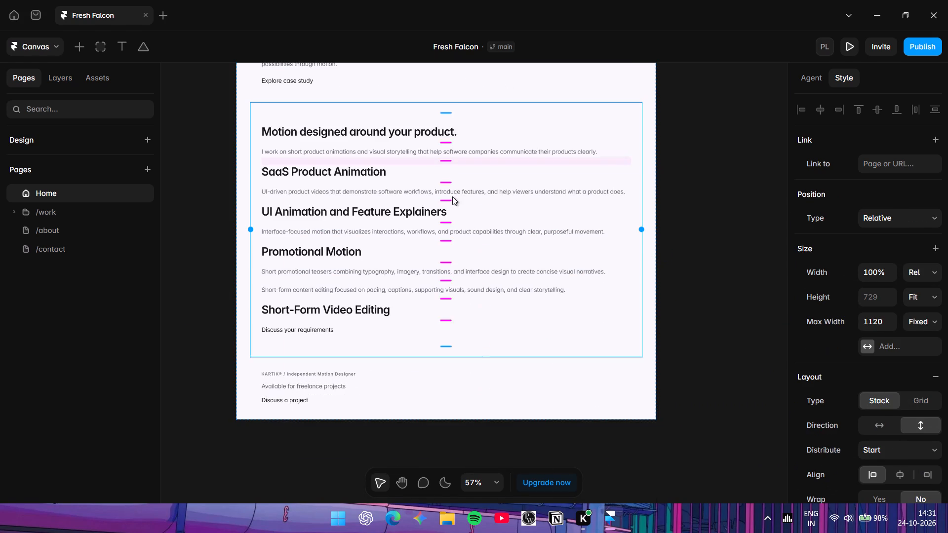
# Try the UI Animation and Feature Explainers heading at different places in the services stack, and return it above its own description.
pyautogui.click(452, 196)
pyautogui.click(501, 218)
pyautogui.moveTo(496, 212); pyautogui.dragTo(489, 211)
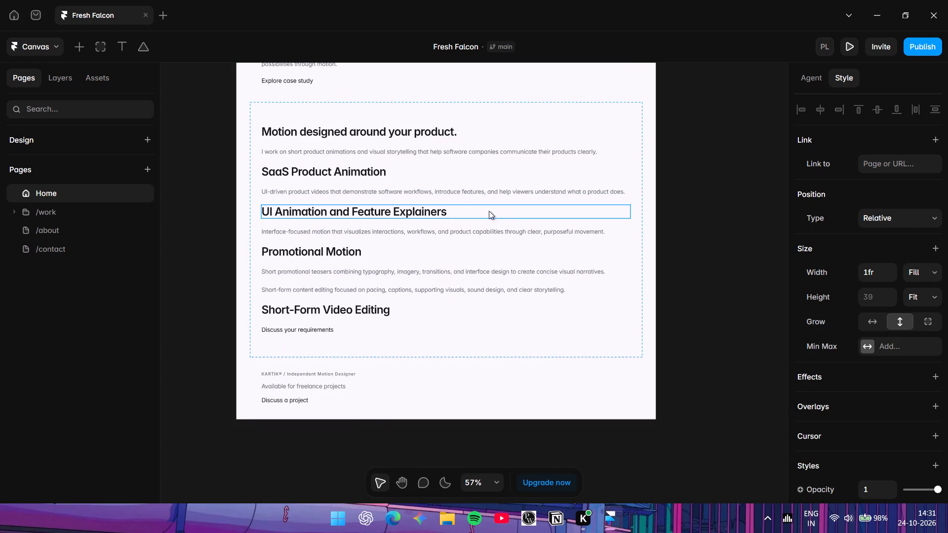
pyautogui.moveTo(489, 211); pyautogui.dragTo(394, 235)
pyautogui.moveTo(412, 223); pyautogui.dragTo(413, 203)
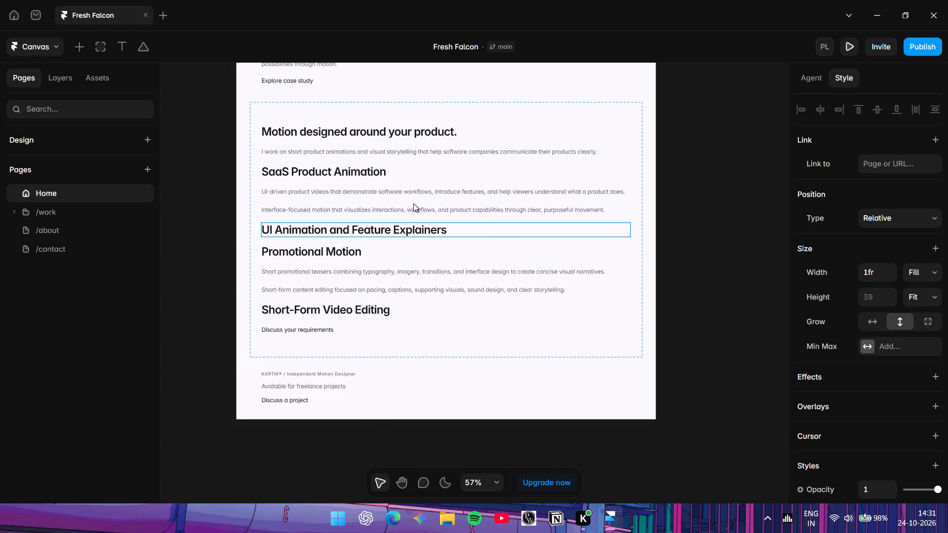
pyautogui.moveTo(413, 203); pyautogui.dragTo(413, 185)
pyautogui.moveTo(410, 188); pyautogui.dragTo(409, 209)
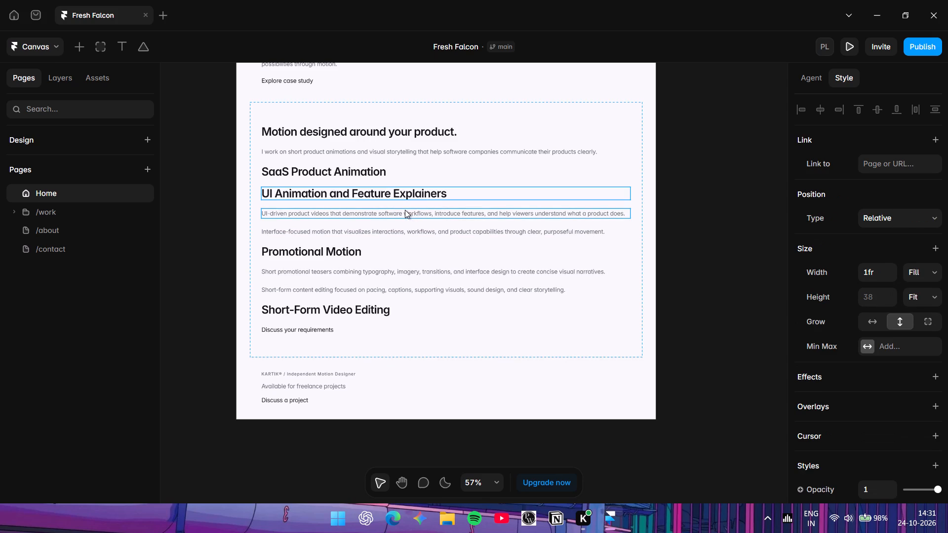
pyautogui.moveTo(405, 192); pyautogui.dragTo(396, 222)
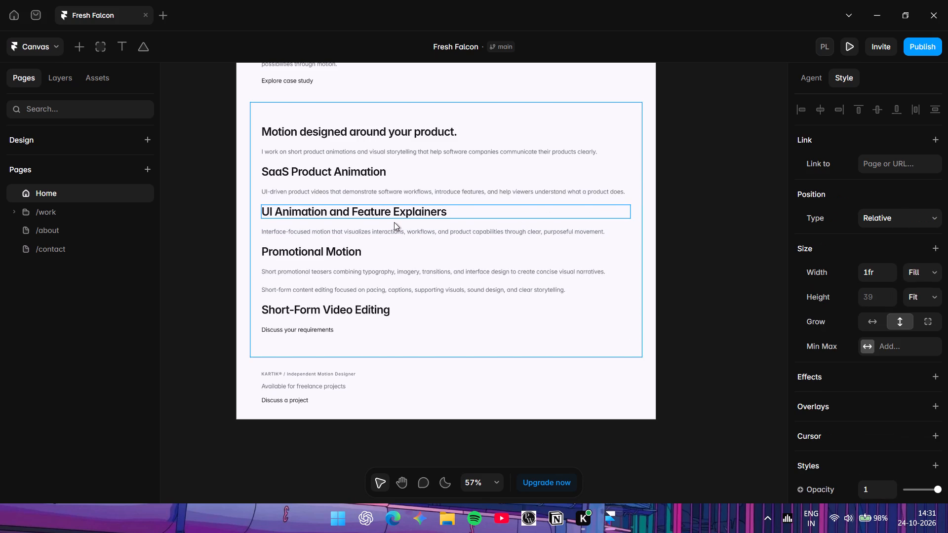
# Select the SaaS Product Animation heading in the services section.
pyautogui.click(469, 168)
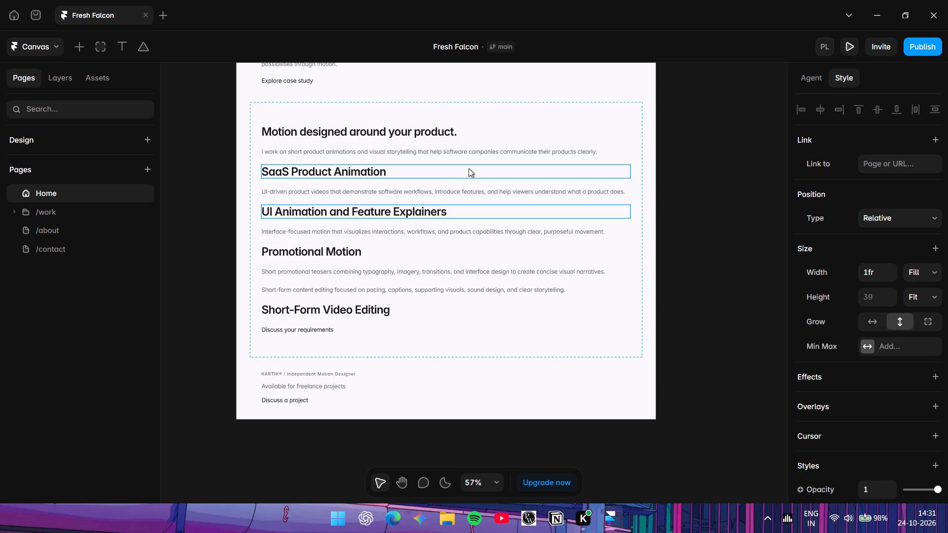
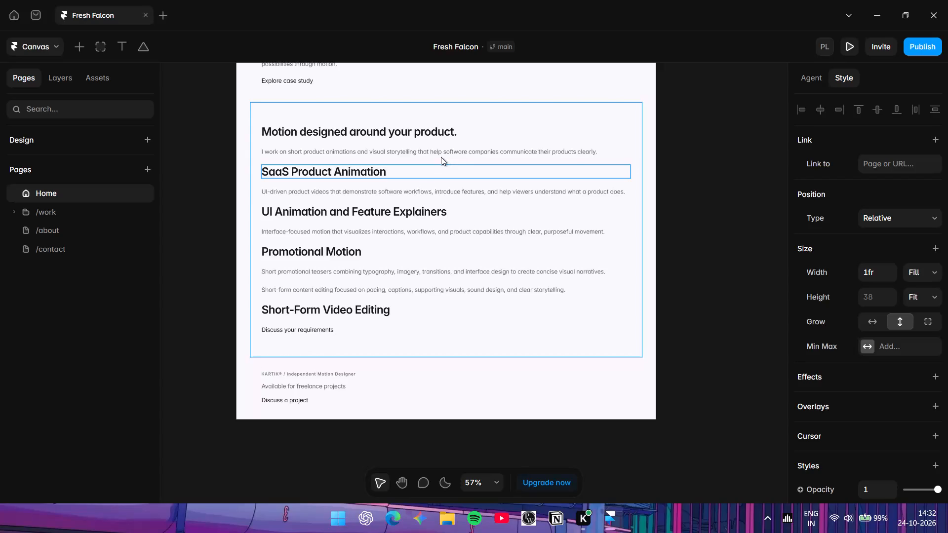
# Select the services section stack that contains the Motion designed around your product heading in the Desktop layout.
pyautogui.scroll(-1, 457, 169)
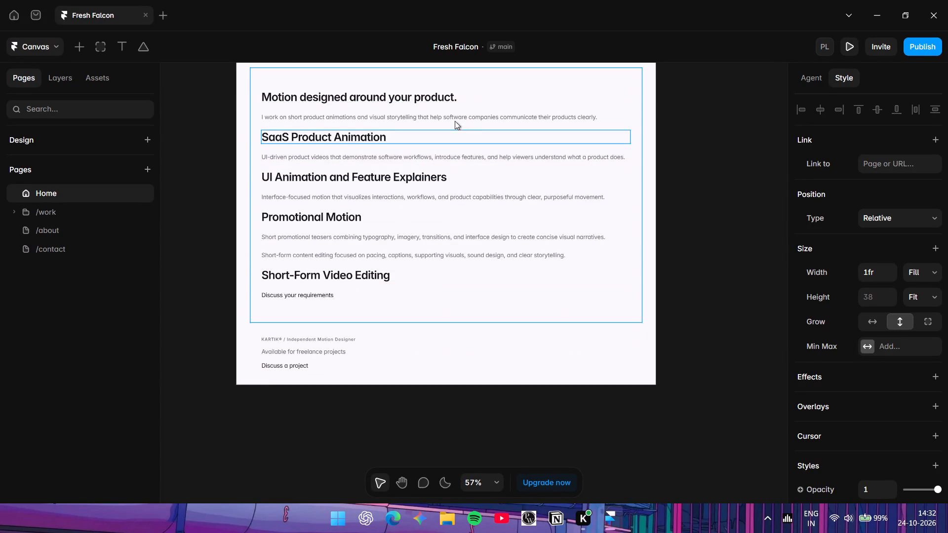
pyautogui.click(482, 205)
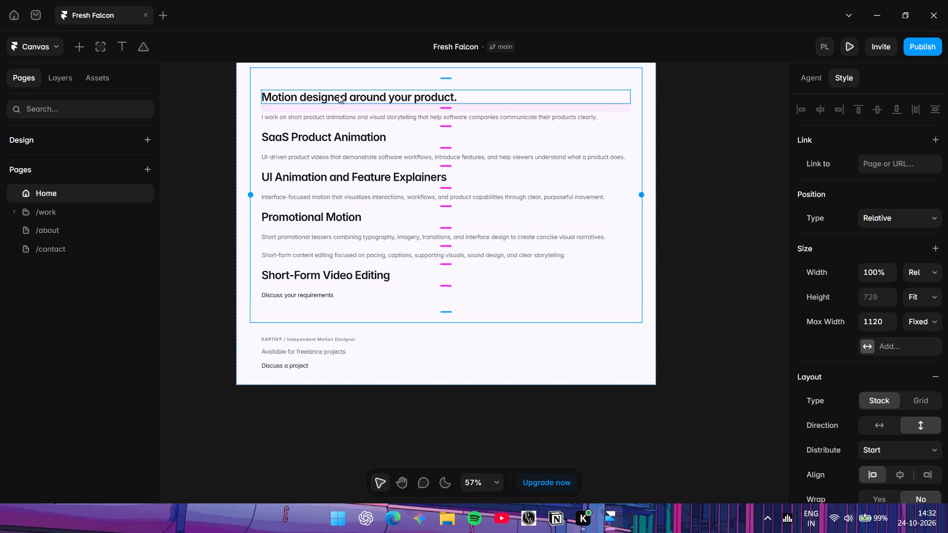
# Look back over the Desktop layout from the services section up through the Framer, Orbit AI and Flux AI projects to Selected work.
pyautogui.scroll(3, 376, 243)
pyautogui.scroll(-3, 376, 243)
pyautogui.scroll(6, 376, 243)
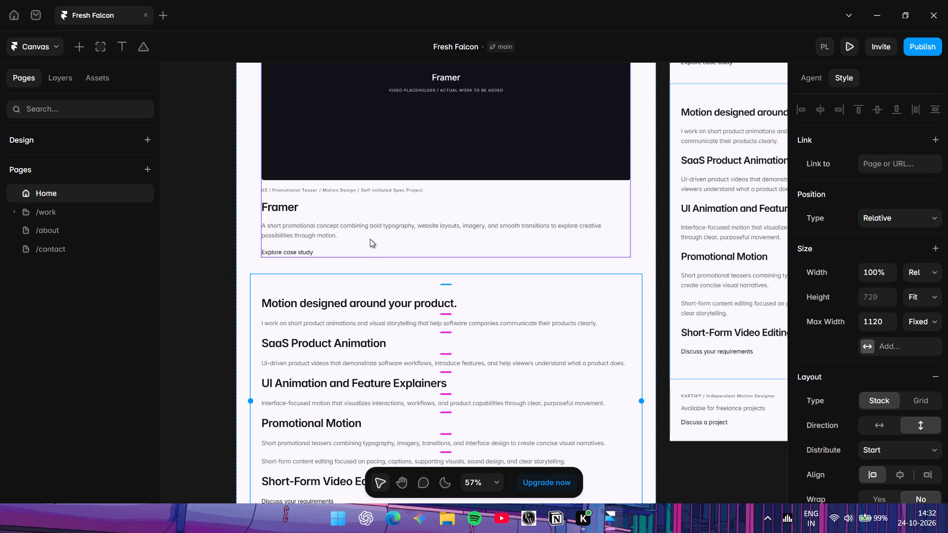
pyautogui.scroll(-2, 370, 239)
pyautogui.scroll(9, 370, 239)
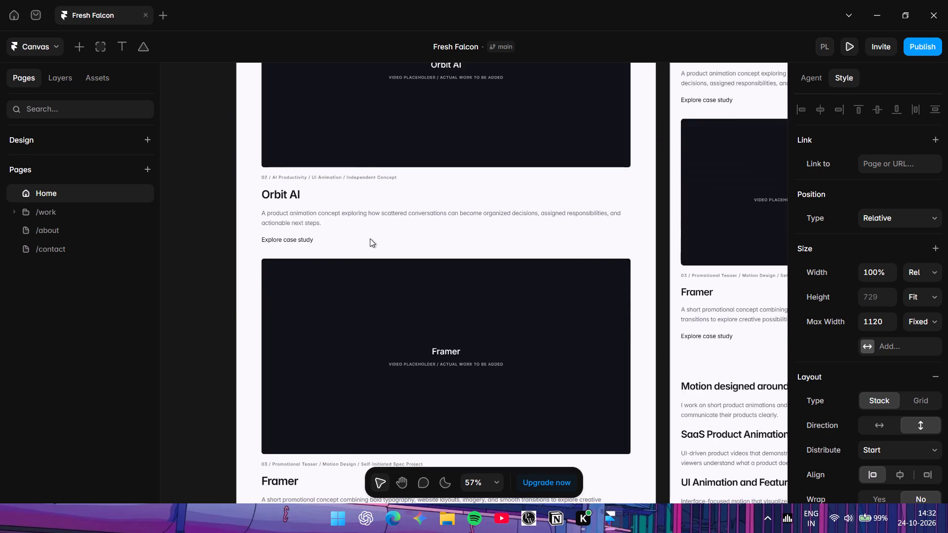
pyautogui.scroll(6, 370, 238)
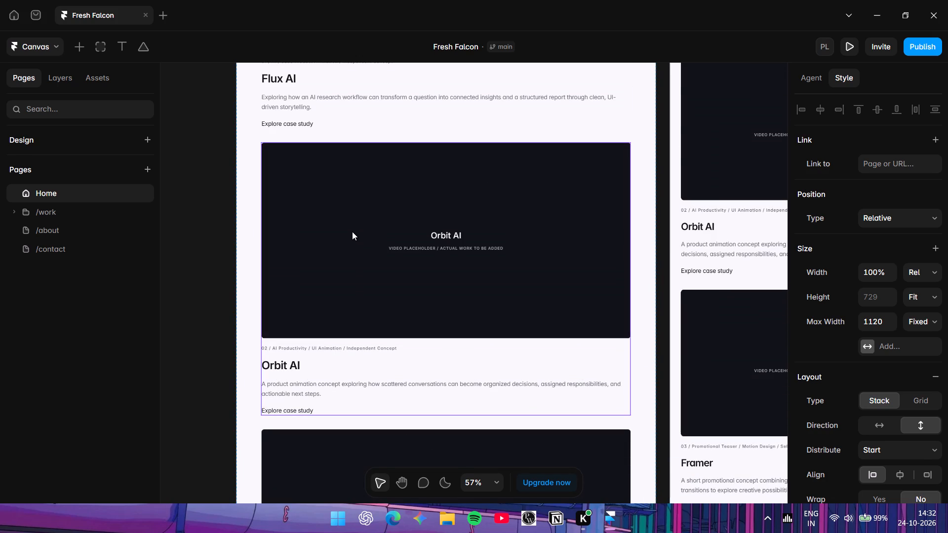
pyautogui.scroll(3, 352, 231)
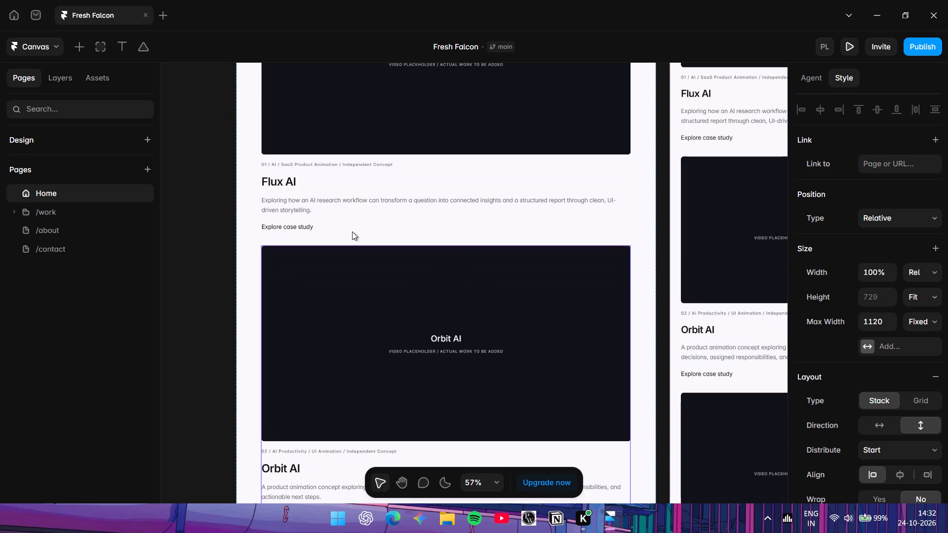
pyautogui.scroll(3, 352, 231)
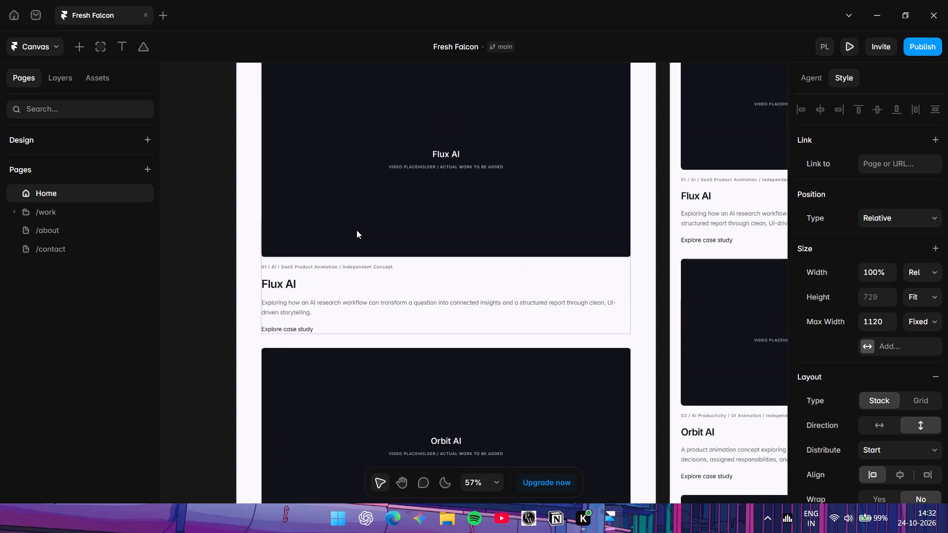
pyautogui.scroll(2, 356, 230)
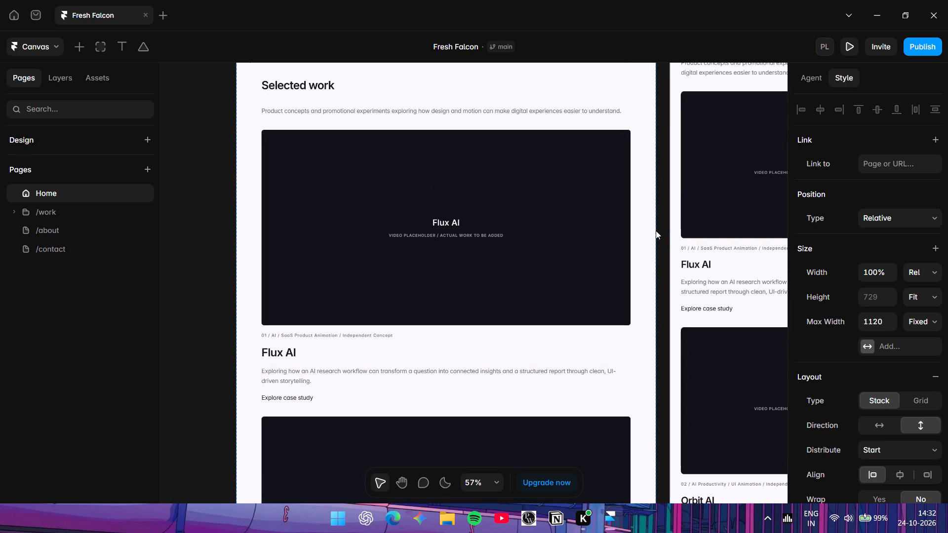
# Try the services section's stack direction as horizontal and vertical, and leave it set to horizontal.
pyautogui.scroll(-1, 893, 359)
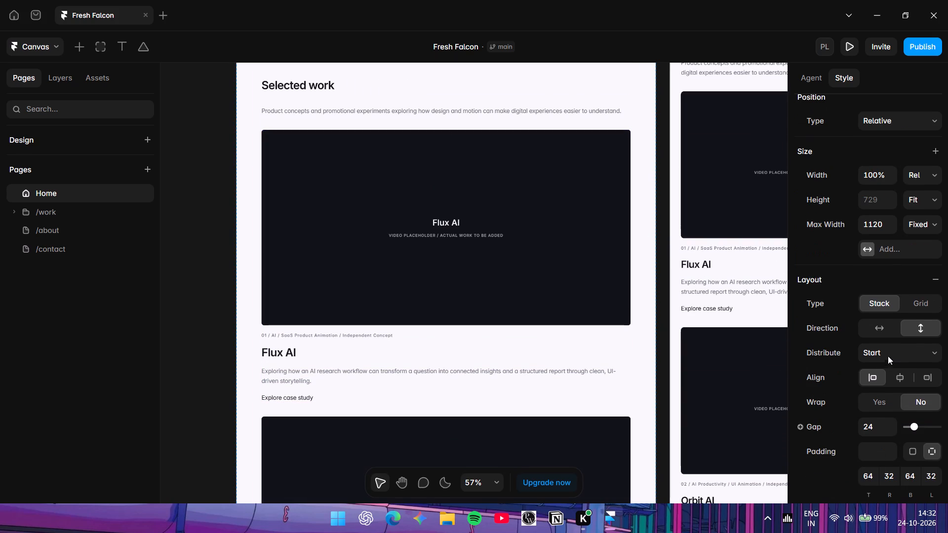
pyautogui.click(887, 323)
pyautogui.click(909, 327)
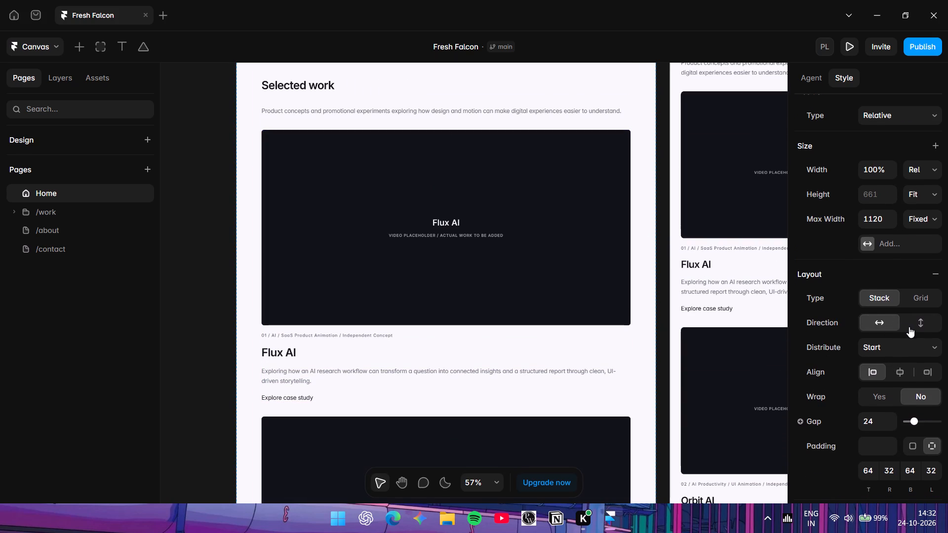
pyautogui.click(890, 323)
pyautogui.click(931, 327)
pyautogui.click(879, 318)
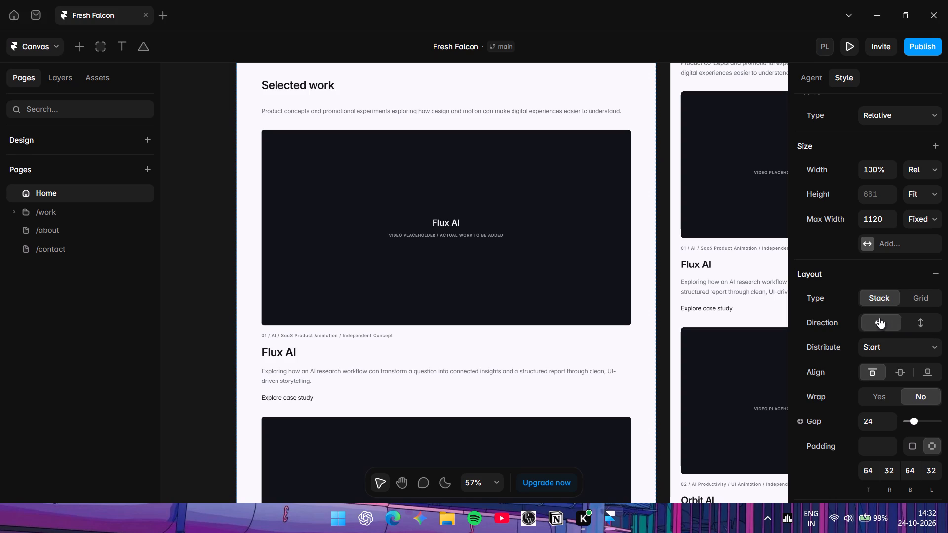
pyautogui.click(910, 323)
pyautogui.click(845, 323)
pyautogui.click(872, 325)
# Go back down the Desktop layout to examine the services section with its changed stack direction.
pyautogui.scroll(2, 890, 334)
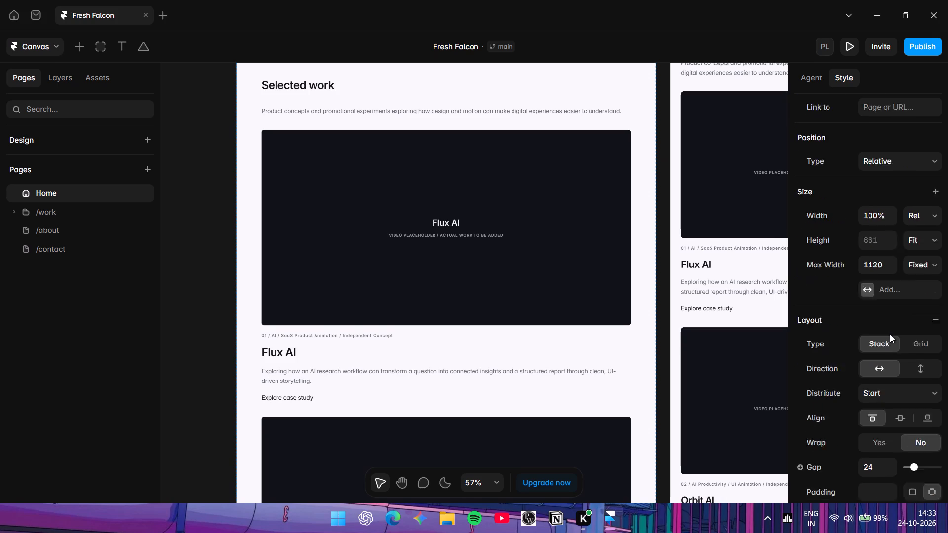
pyautogui.scroll(1, 890, 334)
pyautogui.scroll(-3, 728, 334)
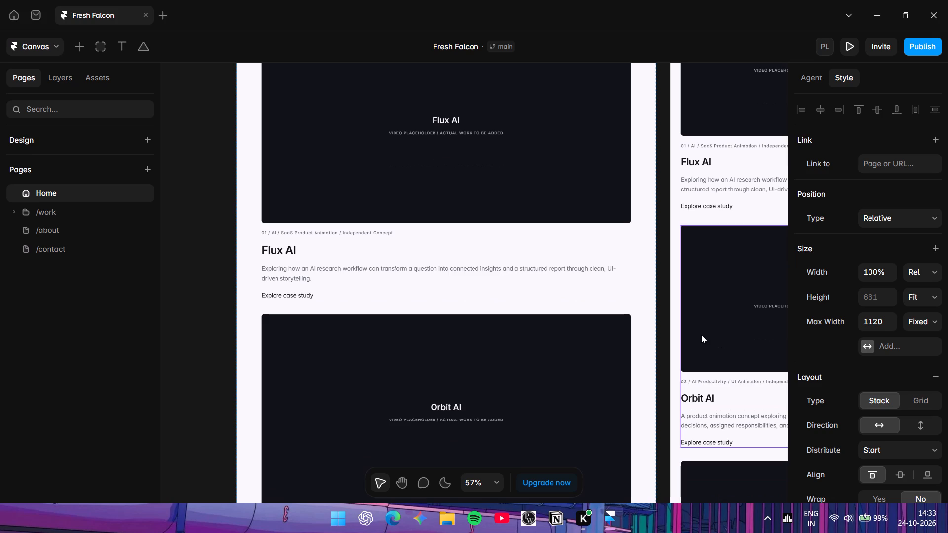
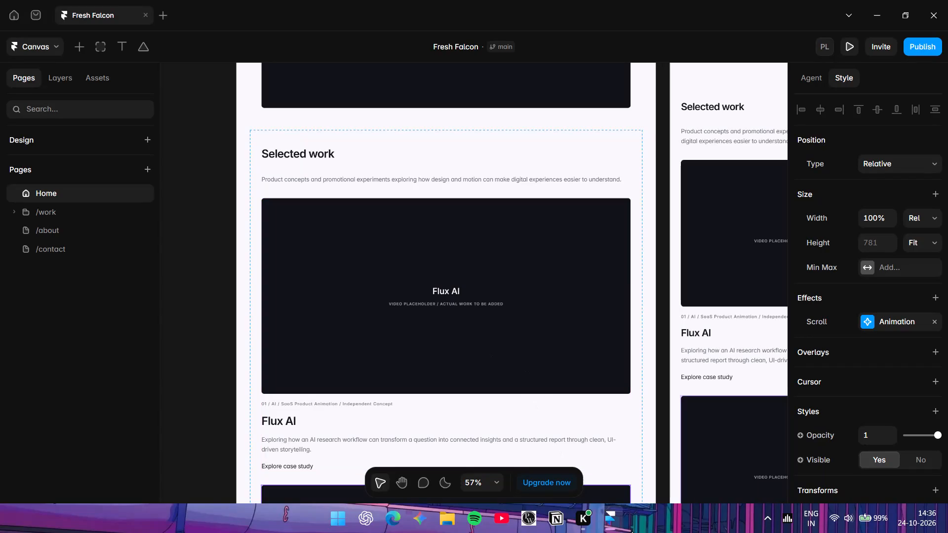
# Look back over the Desktop layout from the Selected work section up to the Selected motion / Showreel placeholder and hero buttons.
pyautogui.scroll(3, 240, 303)
pyautogui.scroll(3, 287, 315)
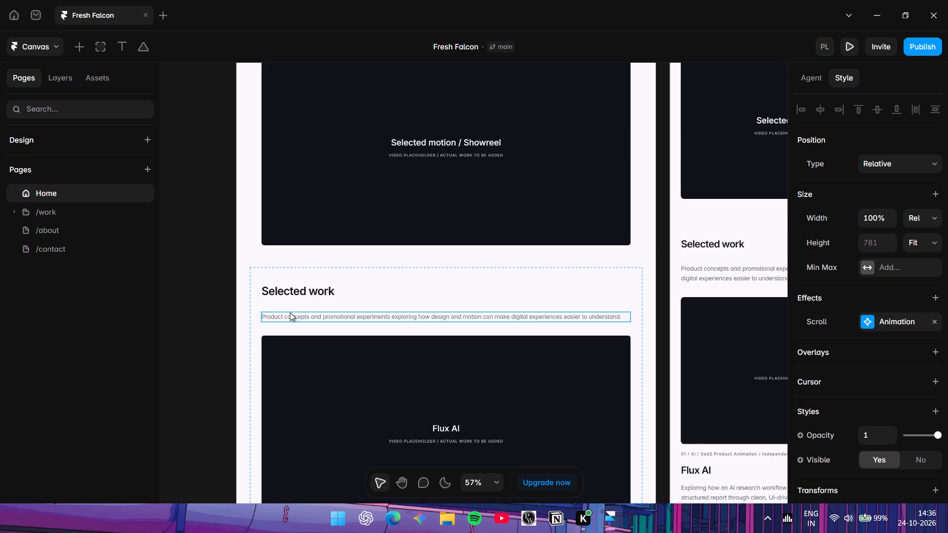